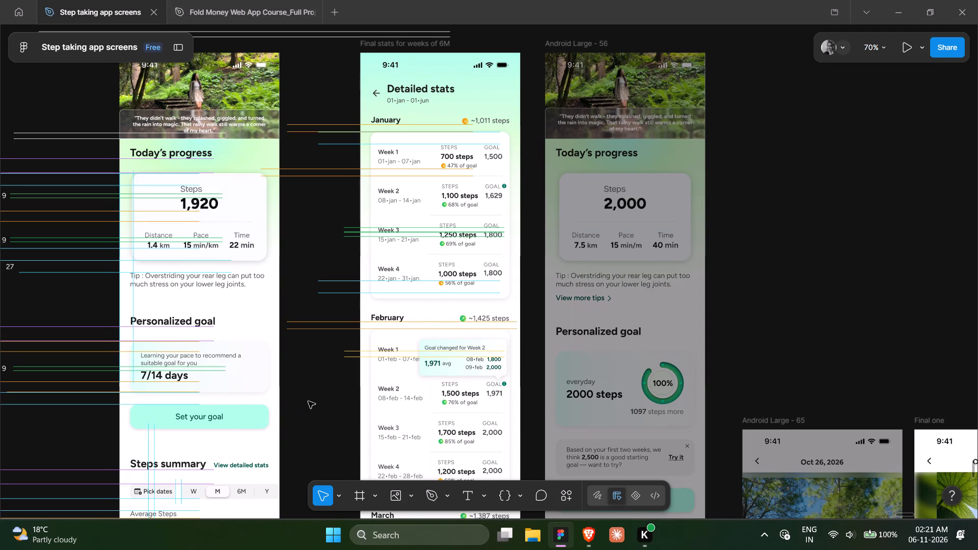
# Duplicate the full-length "Final stats for weeks of 6M" frame into the empty canvas area at about X 40701, Y 11333.
pyautogui.hscroll(-1, 307, 407)
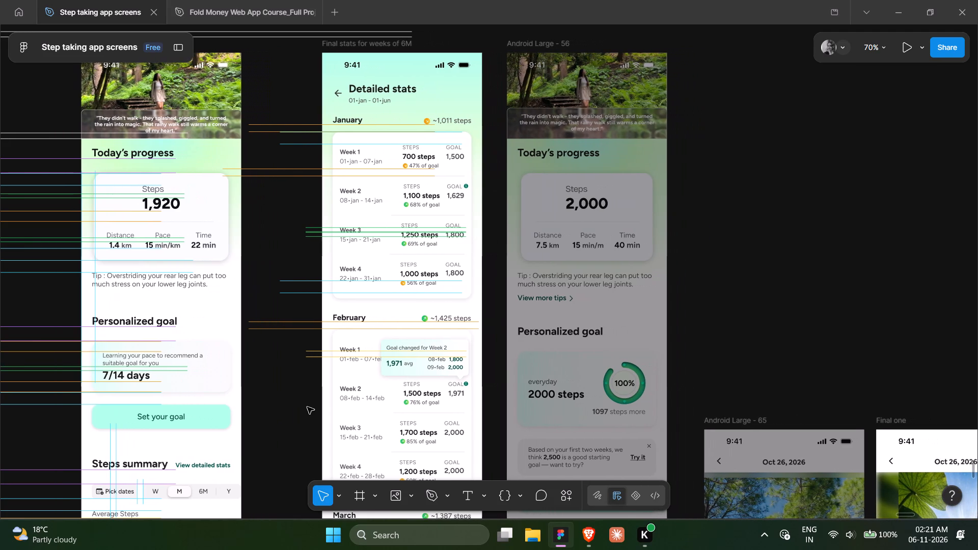
pyautogui.hscroll(-1, 307, 407)
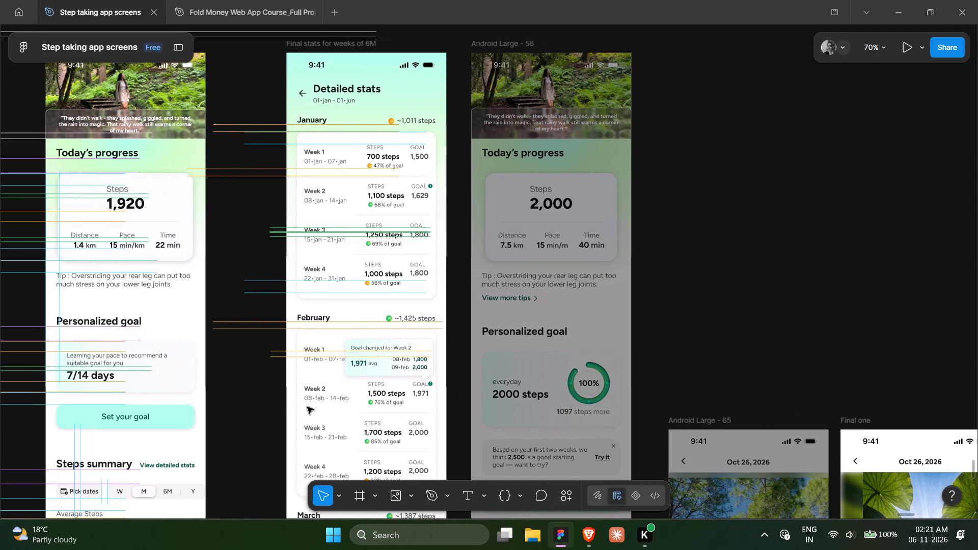
pyautogui.hscroll(-2, 350, 207)
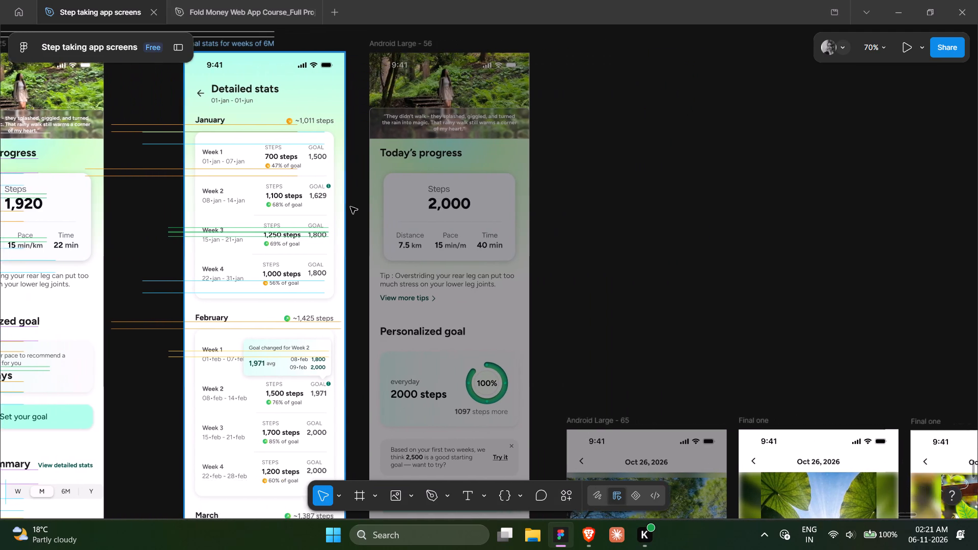
pyautogui.scroll(-1, 350, 207)
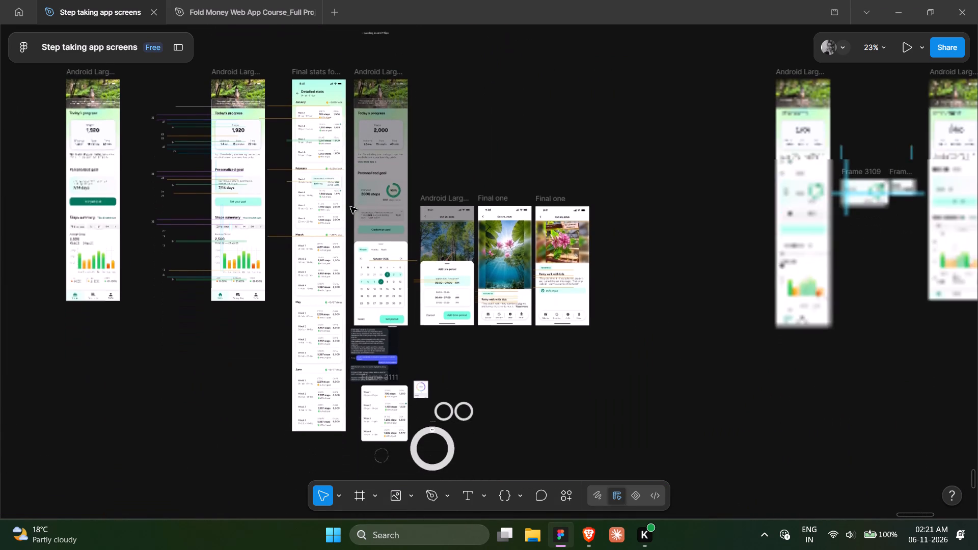
pyautogui.scroll(-1, 350, 207)
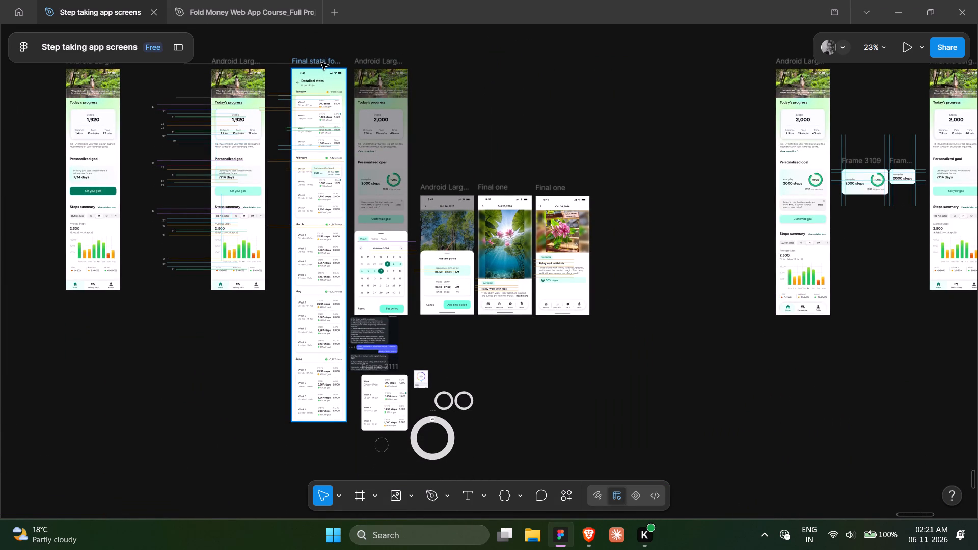
pyautogui.keyDown('alt'); pyautogui.moveTo(321, 63); pyautogui.dragTo(673, 289); pyautogui.keyUp('alt')
# Shorten the duplicated stats frame to a height of 623 so it ends just below the February heading.
pyautogui.scroll(-3, 673, 289)
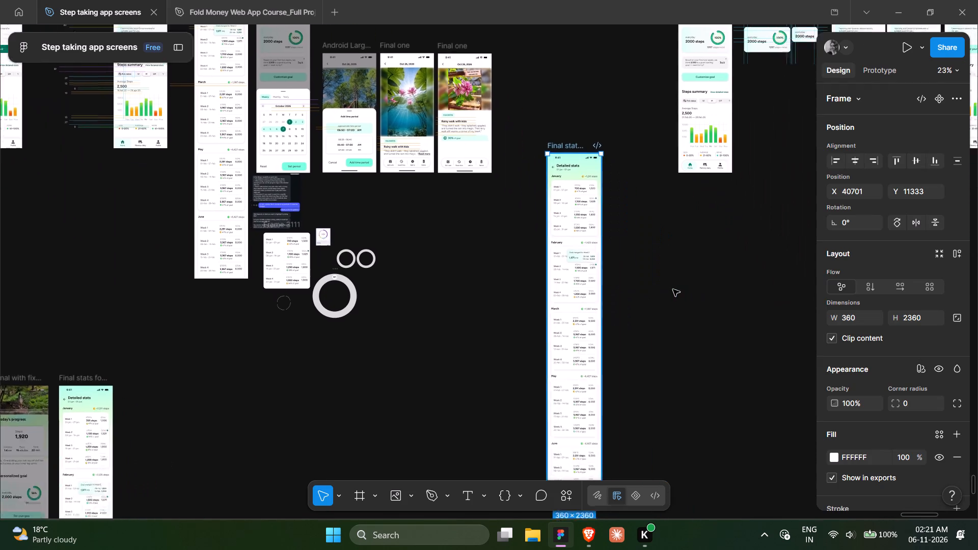
pyautogui.scroll(-2, 673, 289)
pyautogui.moveTo(467, 389); pyautogui.dragTo(467, 125)
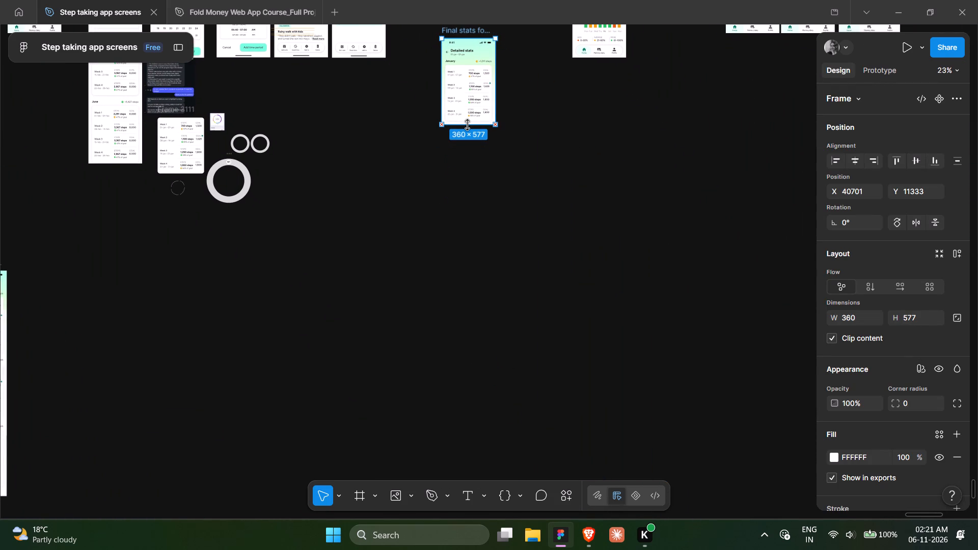
pyautogui.moveTo(467, 125); pyautogui.dragTo(467, 131)
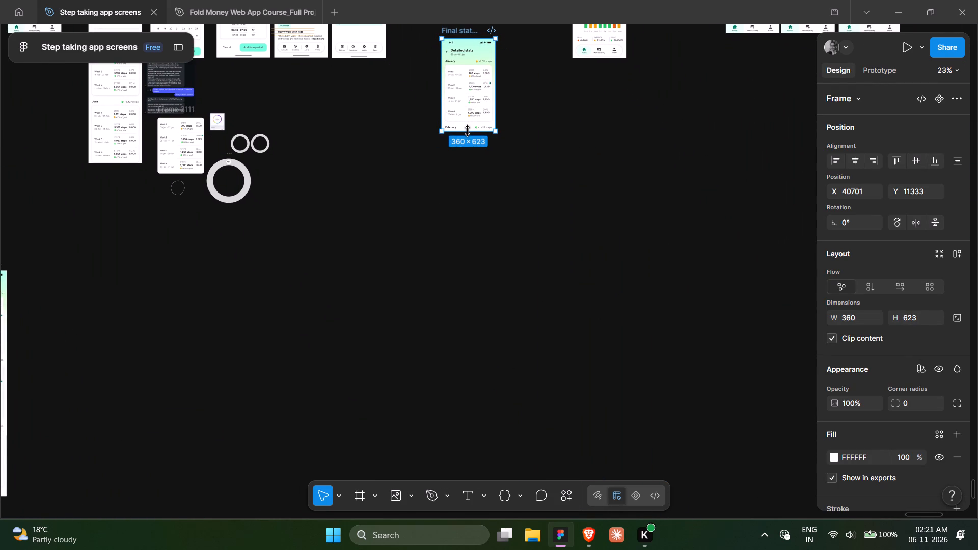
# Capture a screenshot of the shortened frame's January section, from its heading to the bottom of the weekly card.
pyautogui.scroll(3, 467, 131)
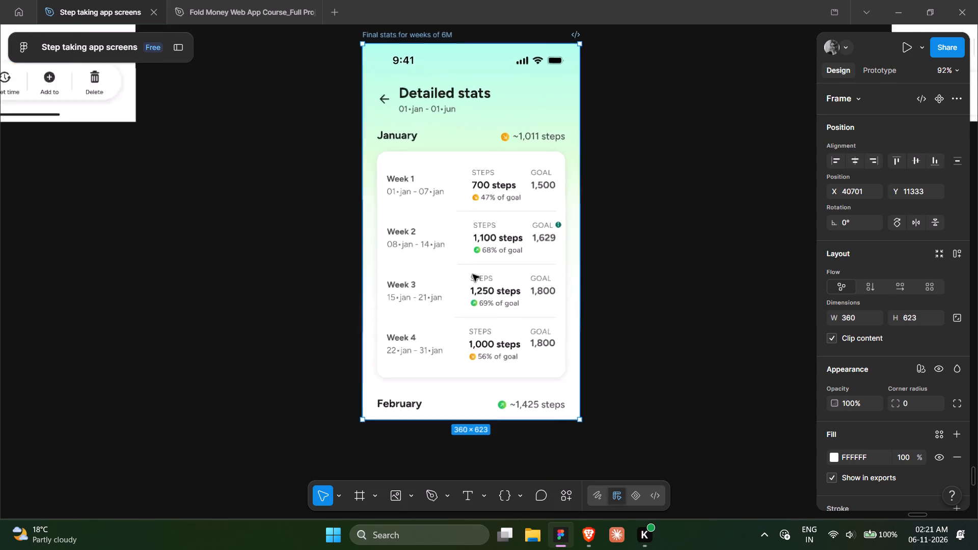
pyautogui.click(258, 205)
pyautogui.scroll(-1, 258, 205)
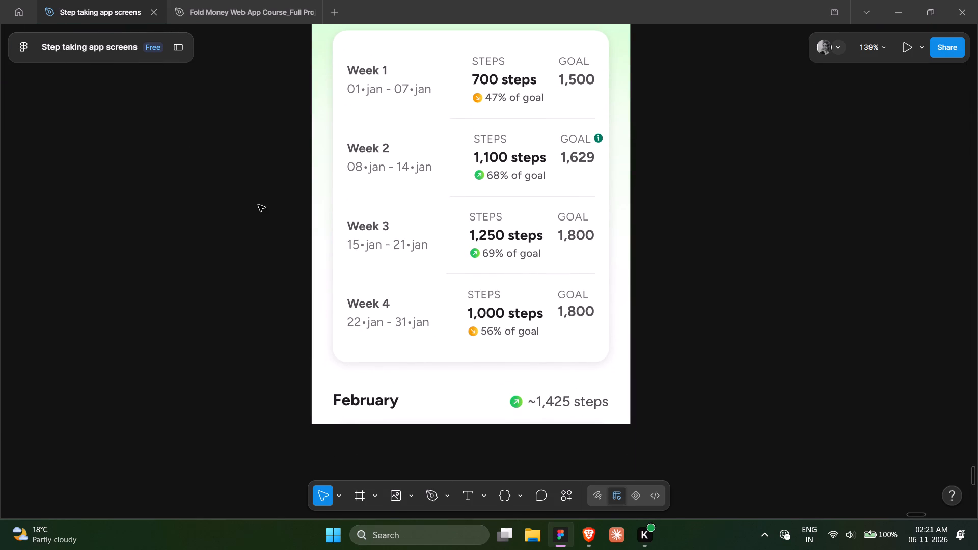
pyautogui.scroll(1, 258, 205)
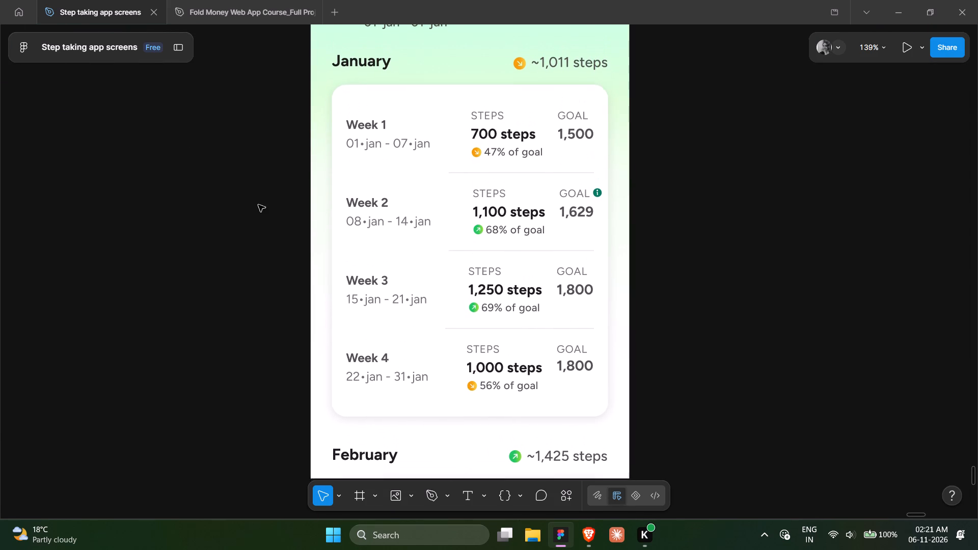
pyautogui.scroll(2, 258, 205)
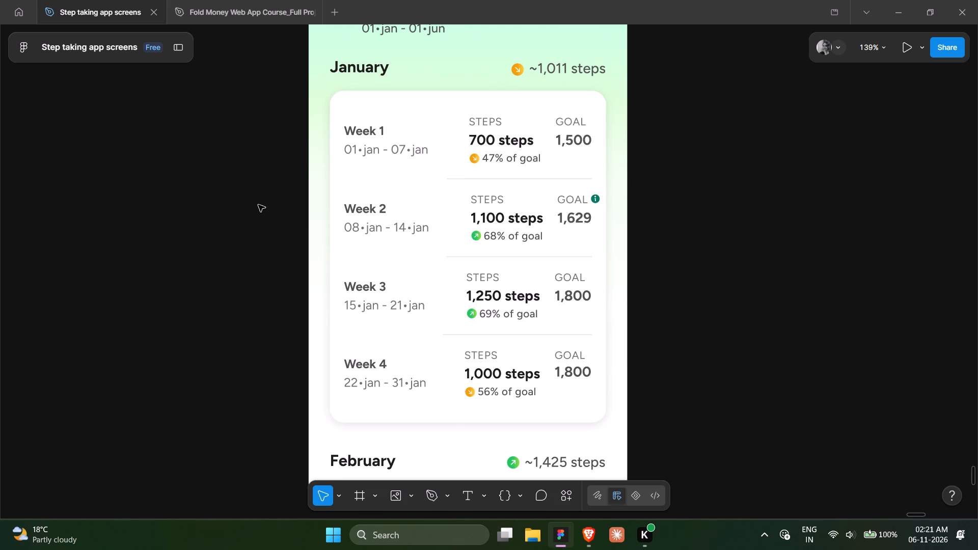
pyautogui.press('Print')
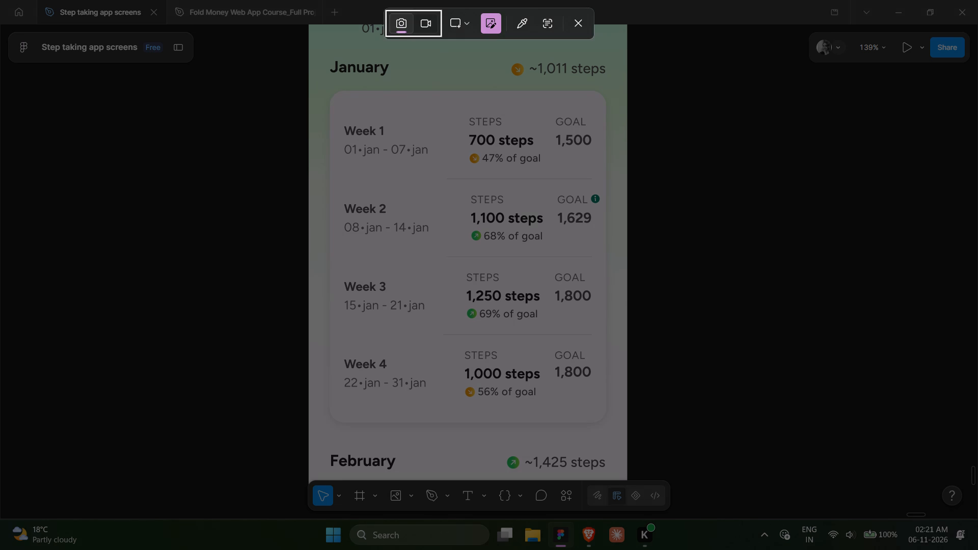
pyautogui.moveTo(310, 45); pyautogui.dragTo(508, 173)
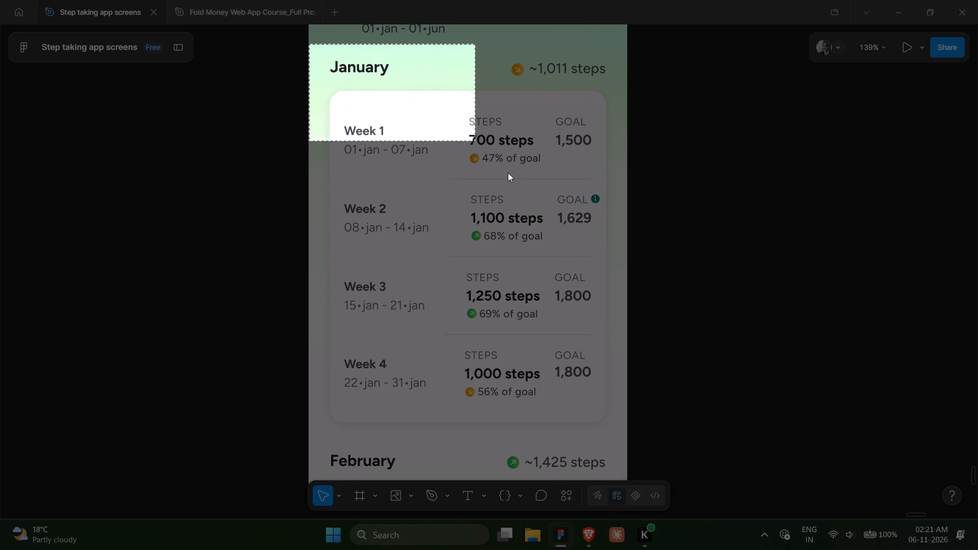
pyautogui.moveTo(508, 173); pyautogui.dragTo(626, 437)
pyautogui.click(324, 470)
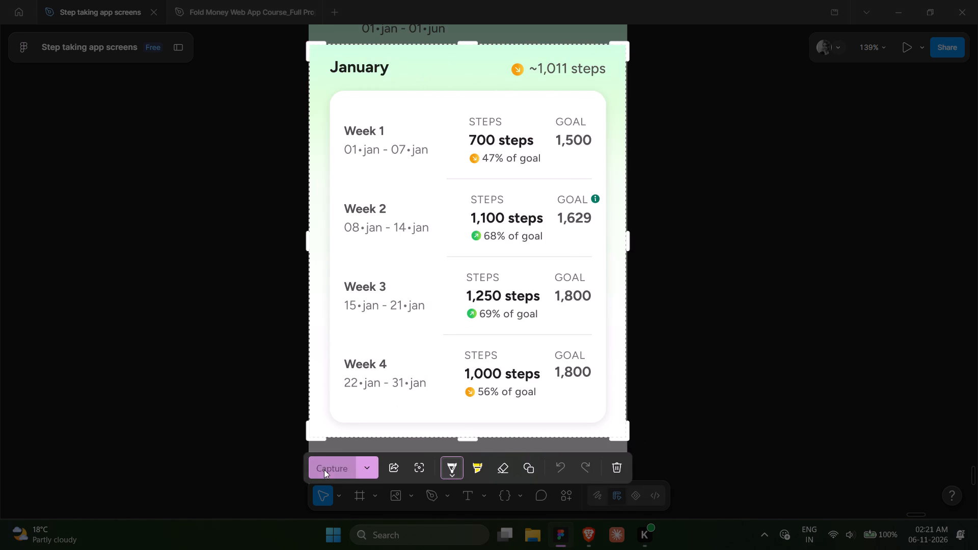
# Examine the calendar, time-period and memory screens, the shortened stats copy, and the original Detailed stats screen.
pyautogui.hscroll(2, 206, 238)
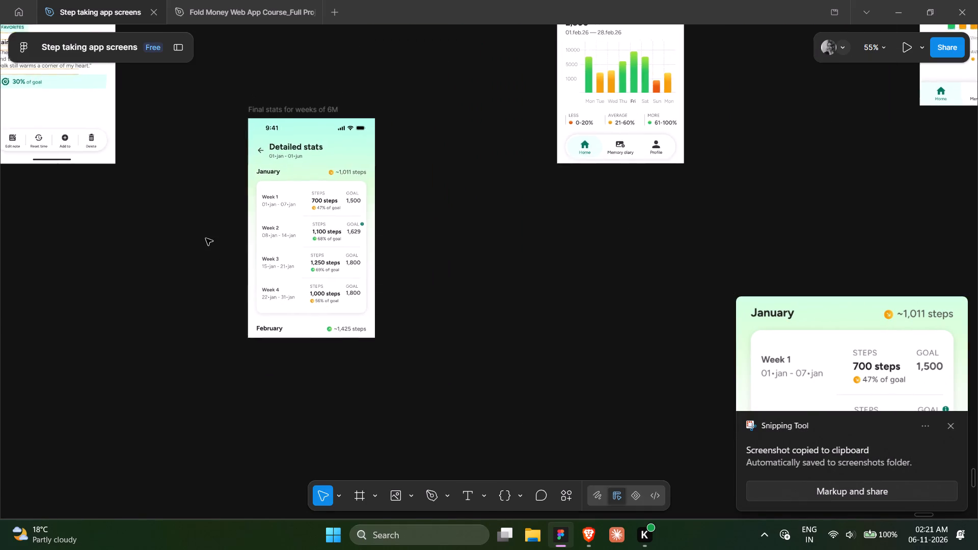
pyautogui.hscroll(6, 206, 238)
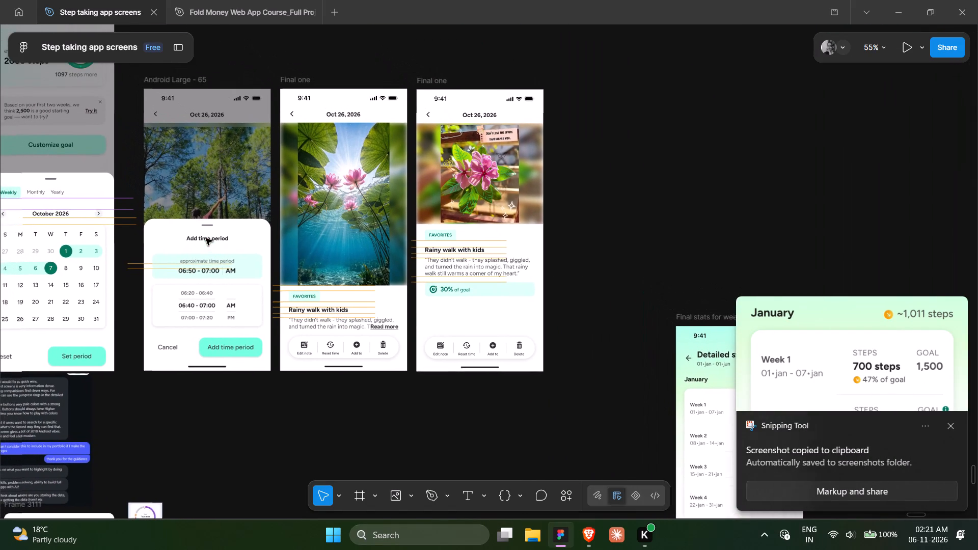
pyautogui.hscroll(3, 206, 238)
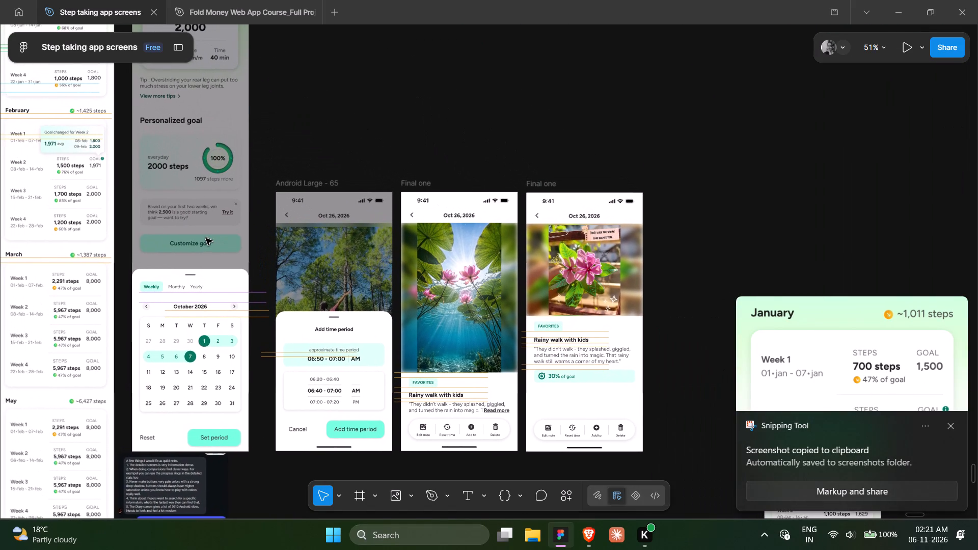
pyautogui.click(371, 149)
pyautogui.hscroll(3, 371, 149)
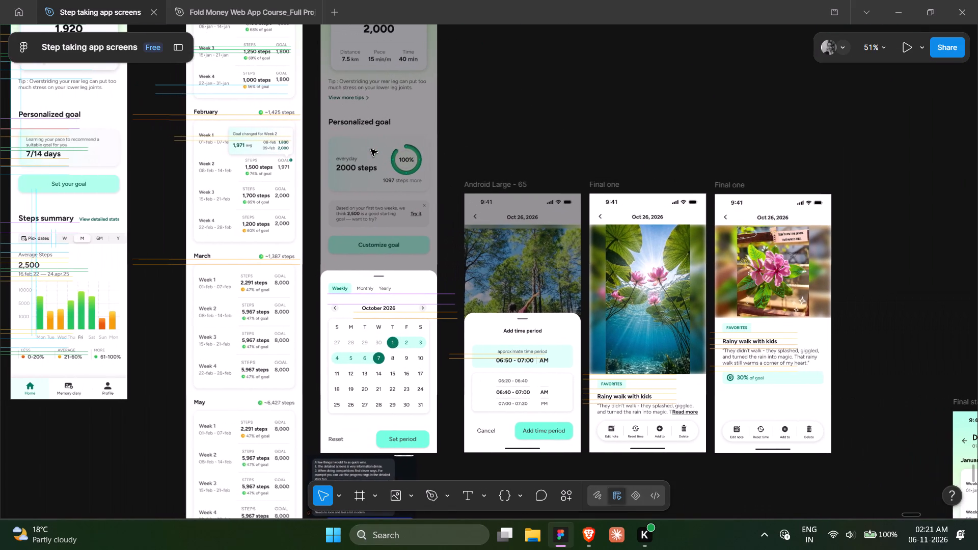
pyautogui.hscroll(-5, 371, 149)
pyautogui.hscroll(1, 371, 149)
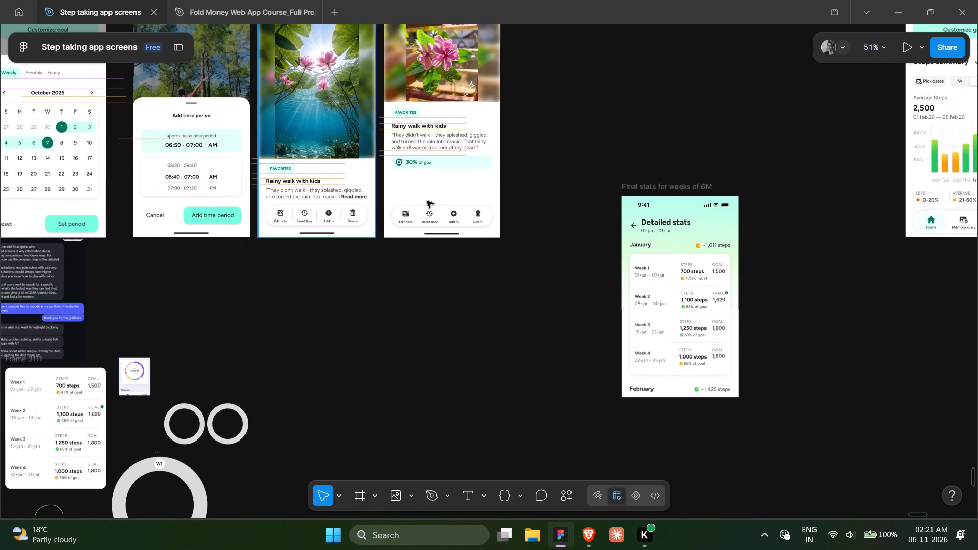
pyautogui.hscroll(-1, 690, 350)
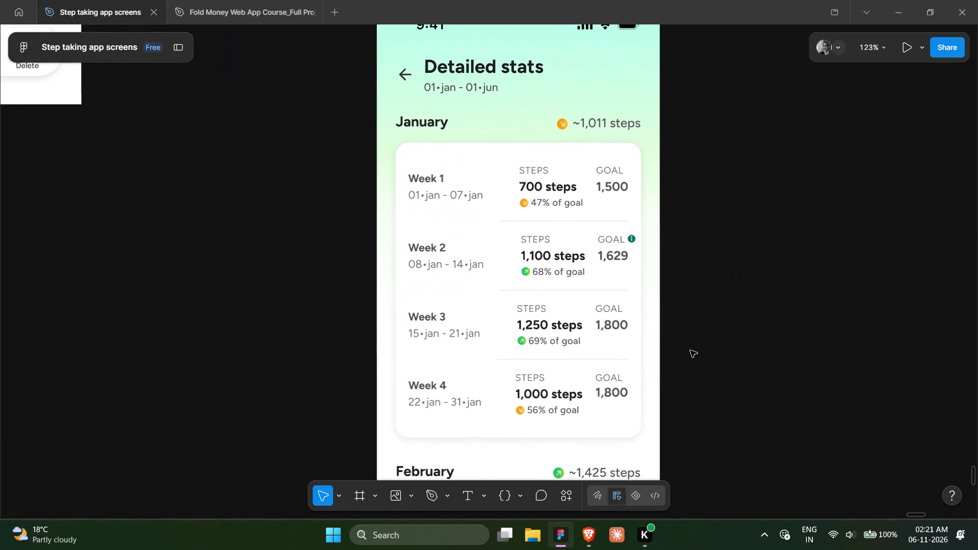
pyautogui.hscroll(-1, 690, 350)
pyautogui.scroll(-1, 690, 350)
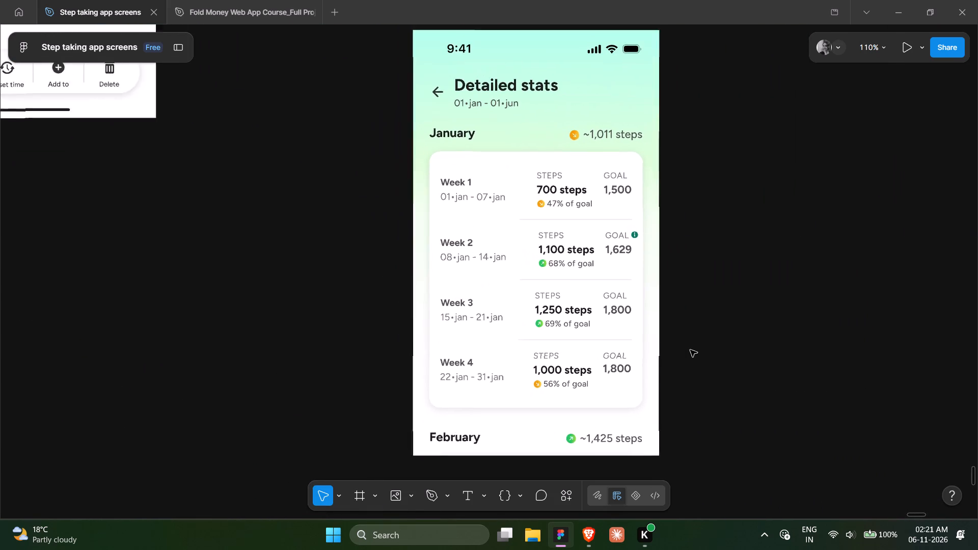
pyautogui.hscroll(5, 690, 350)
pyautogui.hscroll(4, 294, 189)
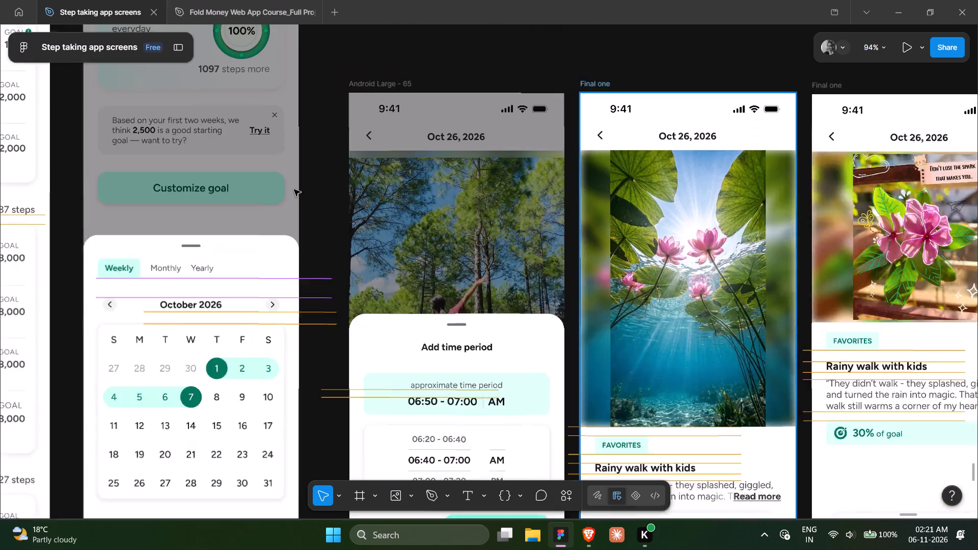
pyautogui.hscroll(5, 294, 189)
pyautogui.hscroll(-3, 294, 189)
pyautogui.scroll(4, 273, 264)
pyautogui.scroll(-1, 267, 214)
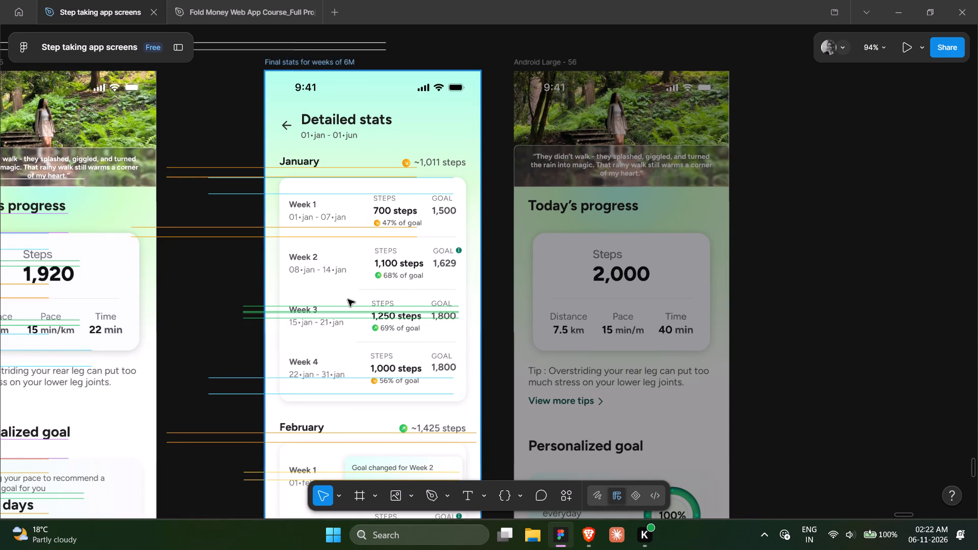
pyautogui.hscroll(1, 348, 299)
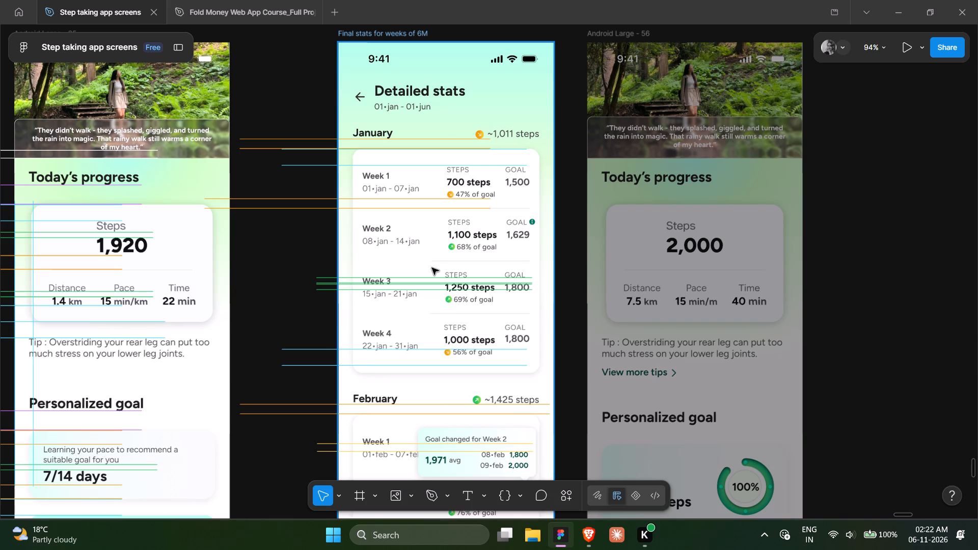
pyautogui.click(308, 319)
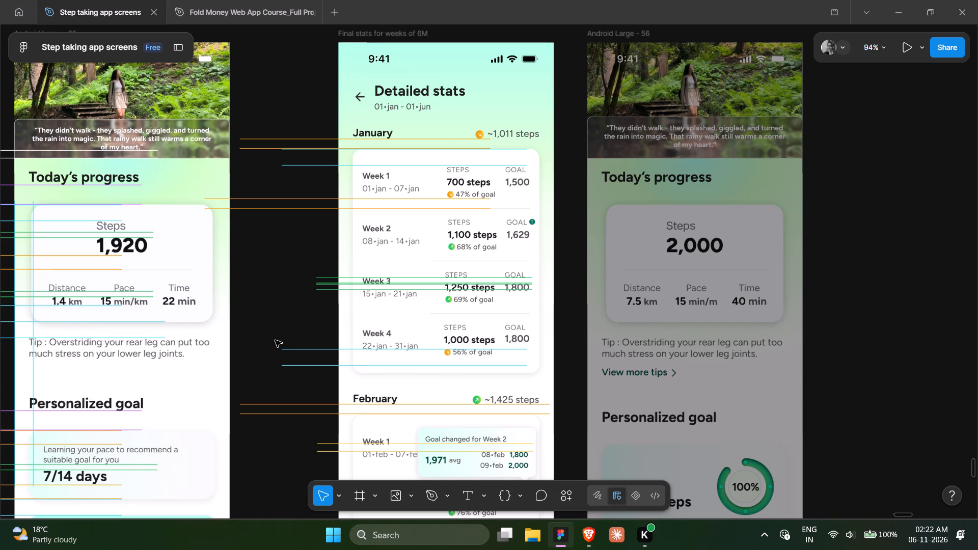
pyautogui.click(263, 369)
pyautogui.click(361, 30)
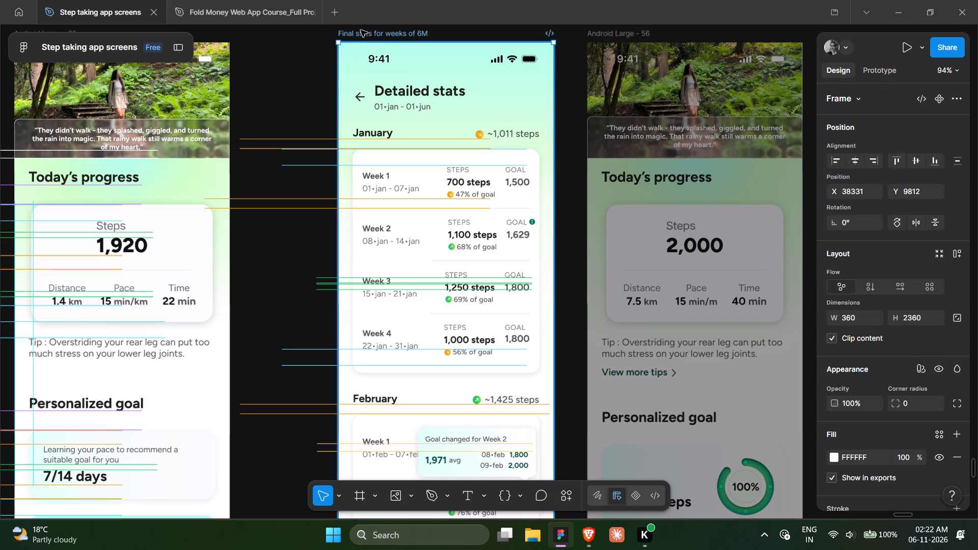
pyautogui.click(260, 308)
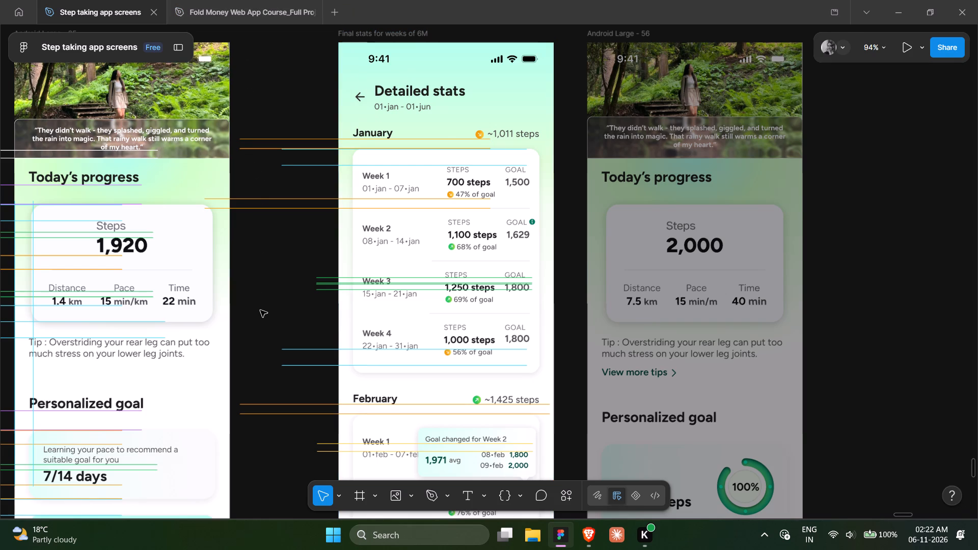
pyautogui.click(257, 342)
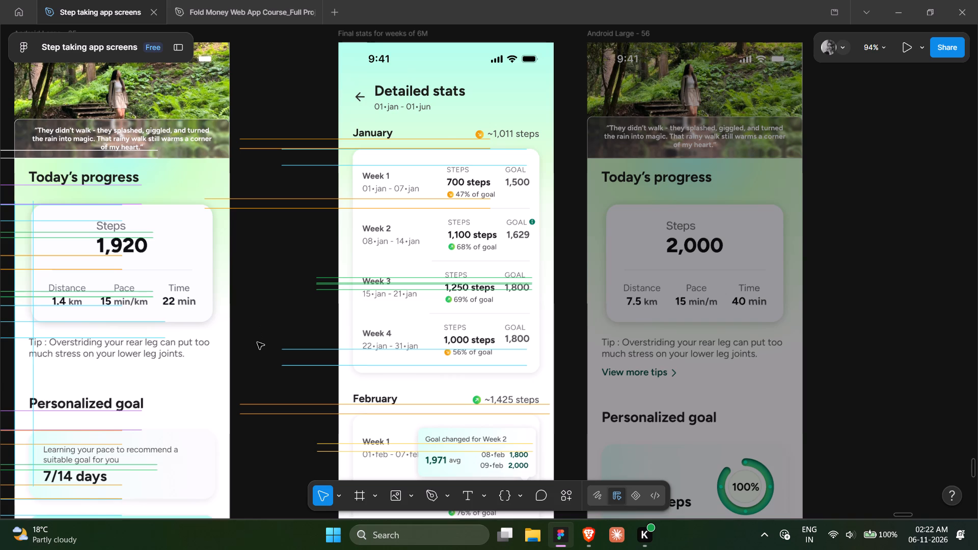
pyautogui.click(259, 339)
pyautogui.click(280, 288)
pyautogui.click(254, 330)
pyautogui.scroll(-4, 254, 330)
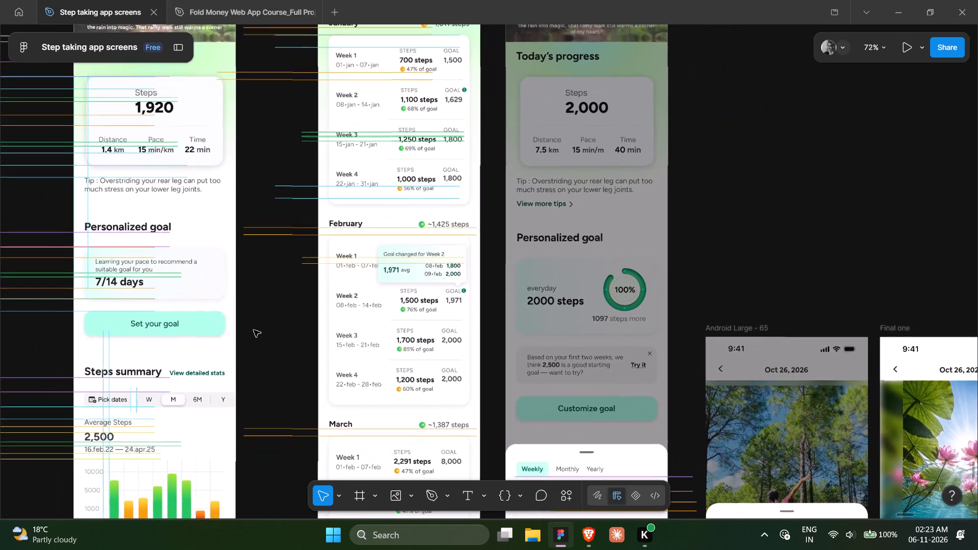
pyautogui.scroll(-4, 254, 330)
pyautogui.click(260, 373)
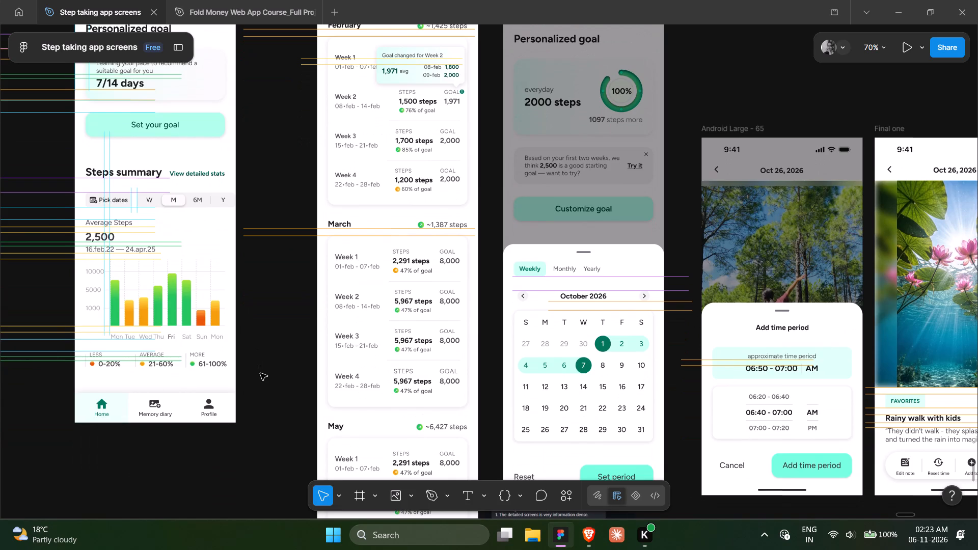
# Examine the design feedback note below the calendar screen and the January section of the original Detailed stats screen.
pyautogui.scroll(-5, 260, 373)
pyautogui.scroll(1, 260, 373)
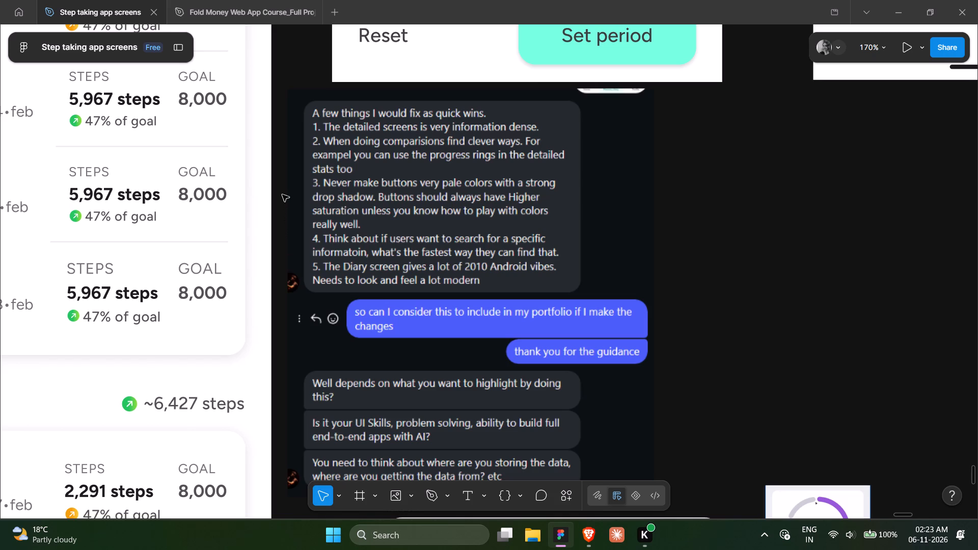
pyautogui.scroll(6, 282, 195)
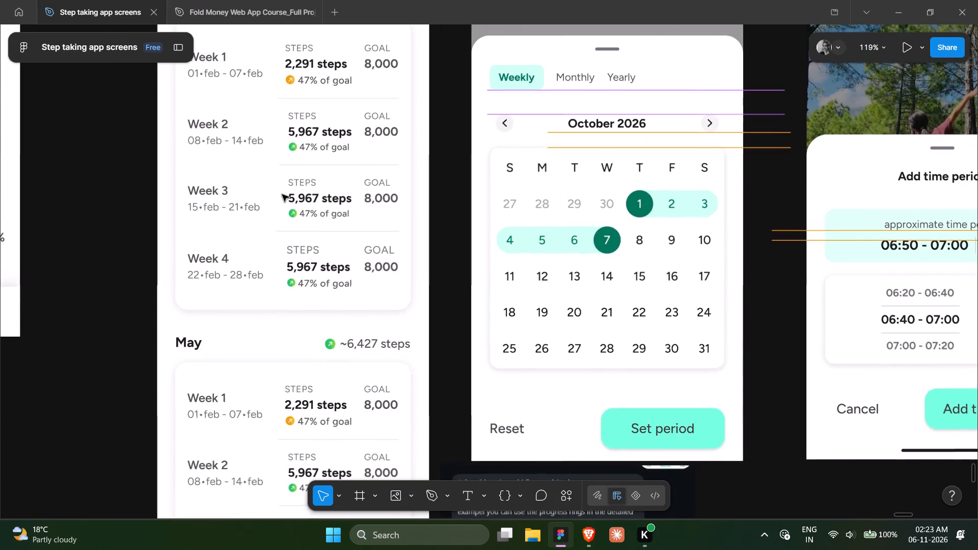
pyautogui.scroll(4, 282, 195)
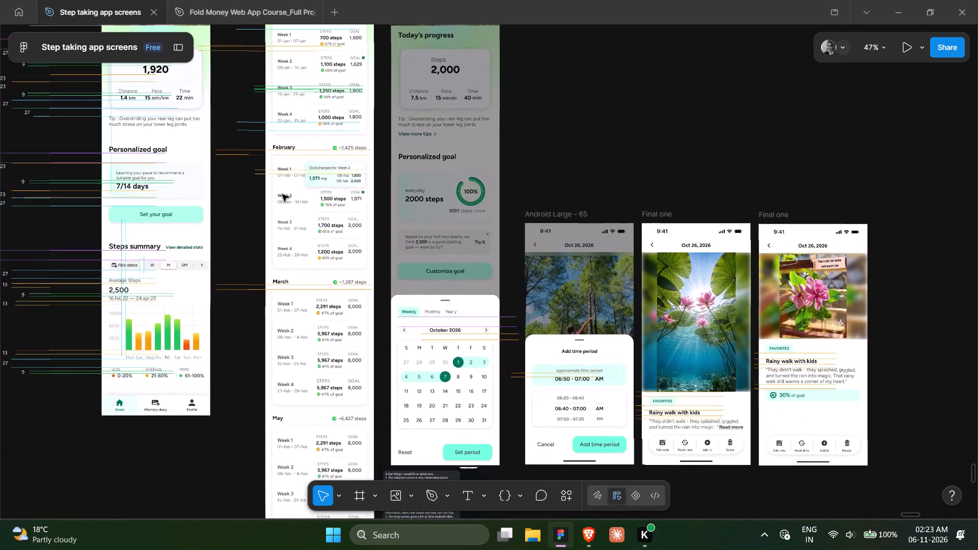
pyautogui.scroll(3, 282, 195)
pyautogui.click(265, 177)
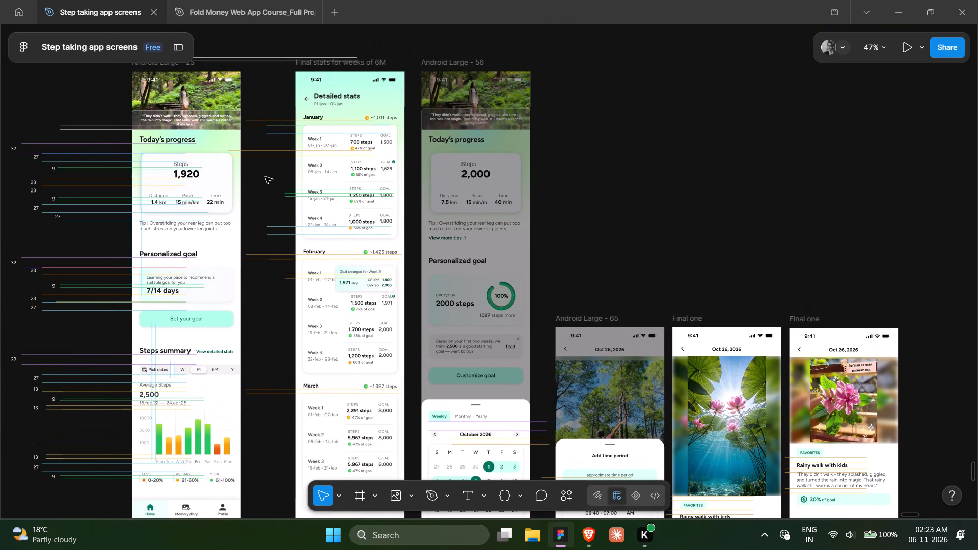
pyautogui.hscroll(2, 265, 177)
pyautogui.click(345, 189)
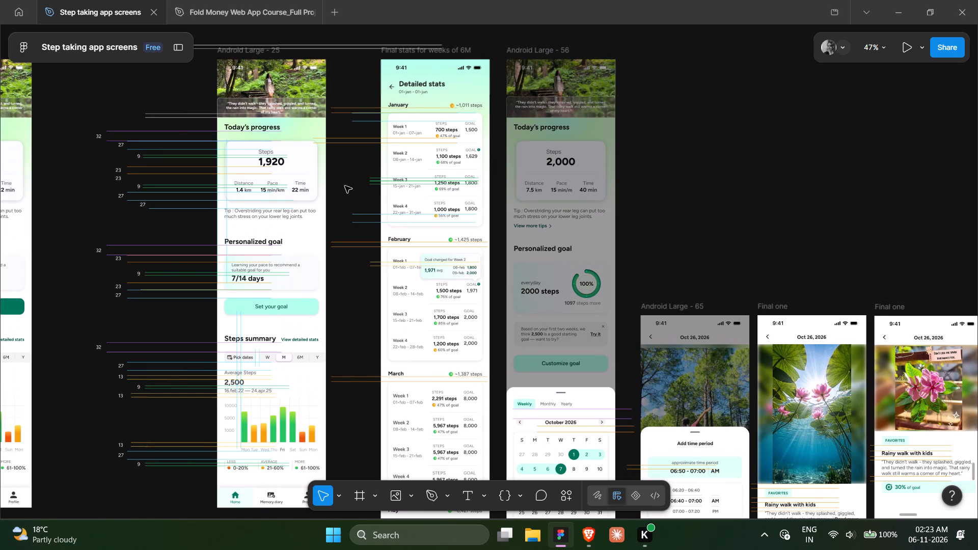
pyautogui.click(345, 186)
pyautogui.scroll(1, 433, 158)
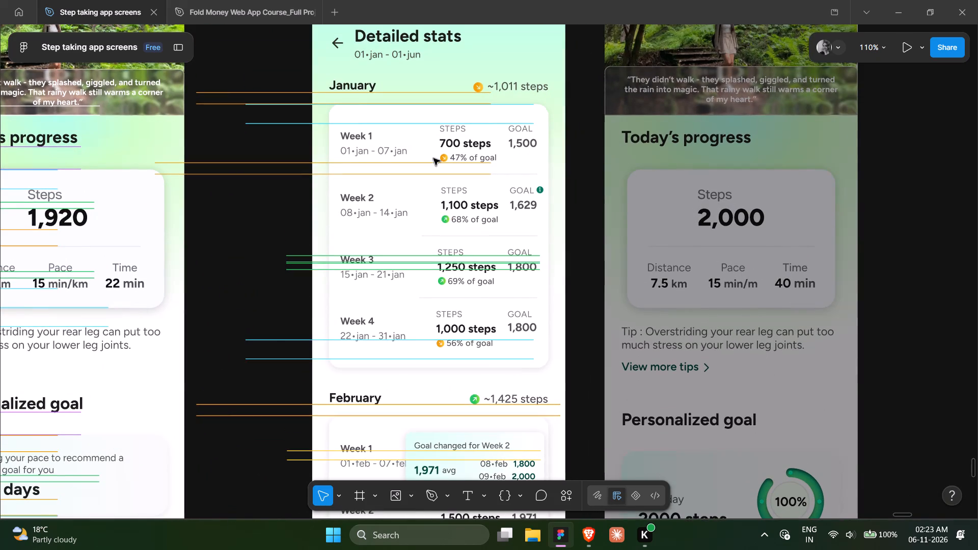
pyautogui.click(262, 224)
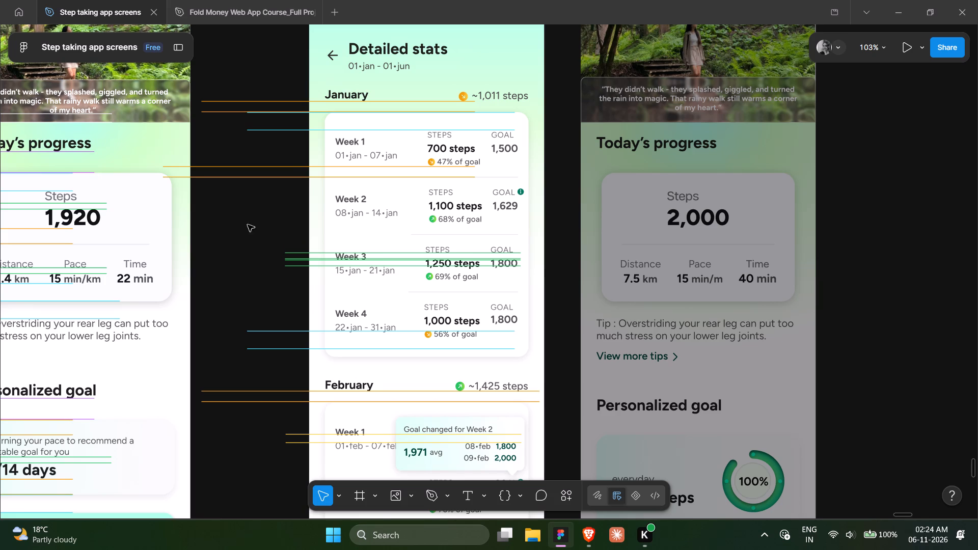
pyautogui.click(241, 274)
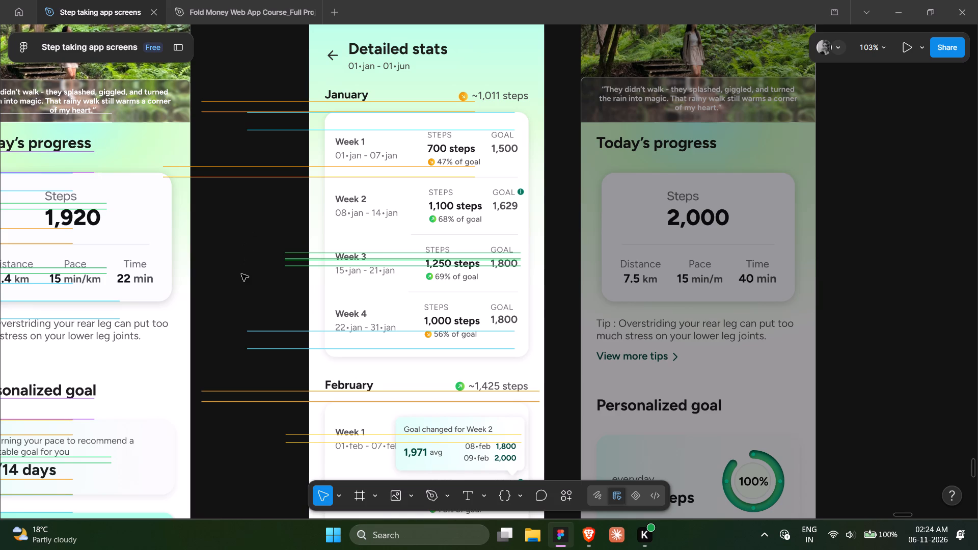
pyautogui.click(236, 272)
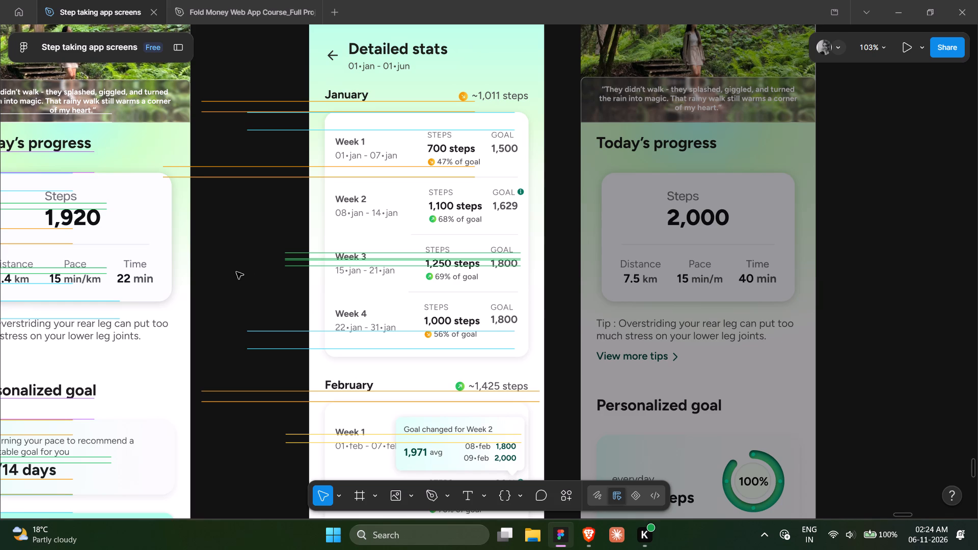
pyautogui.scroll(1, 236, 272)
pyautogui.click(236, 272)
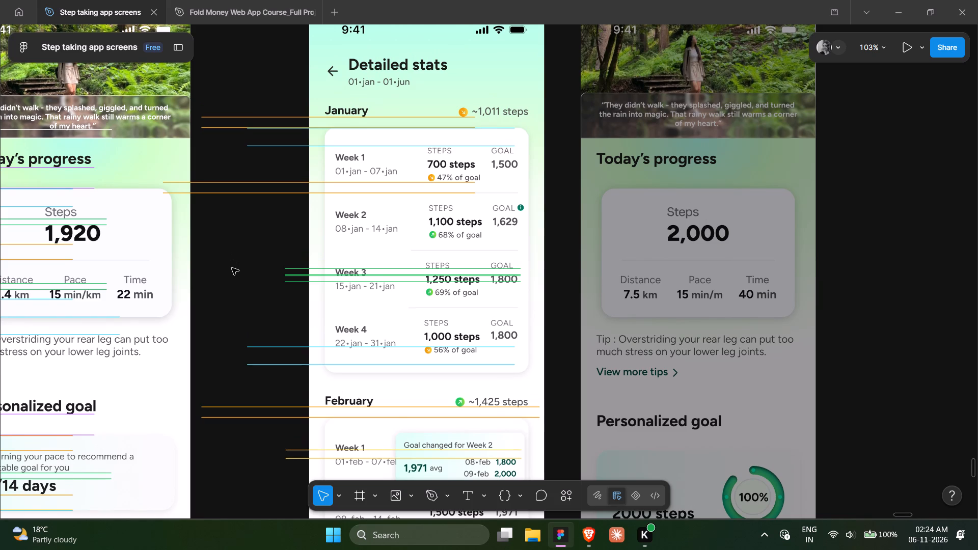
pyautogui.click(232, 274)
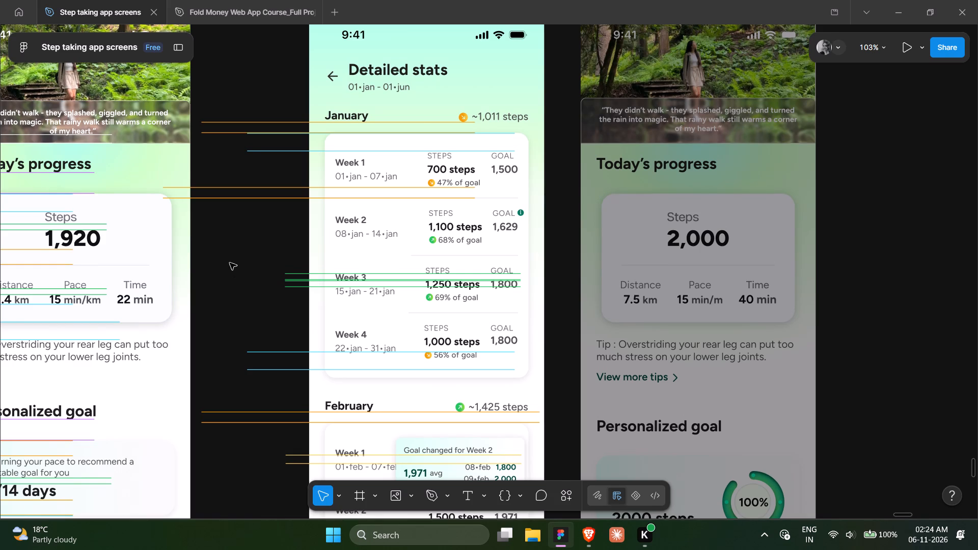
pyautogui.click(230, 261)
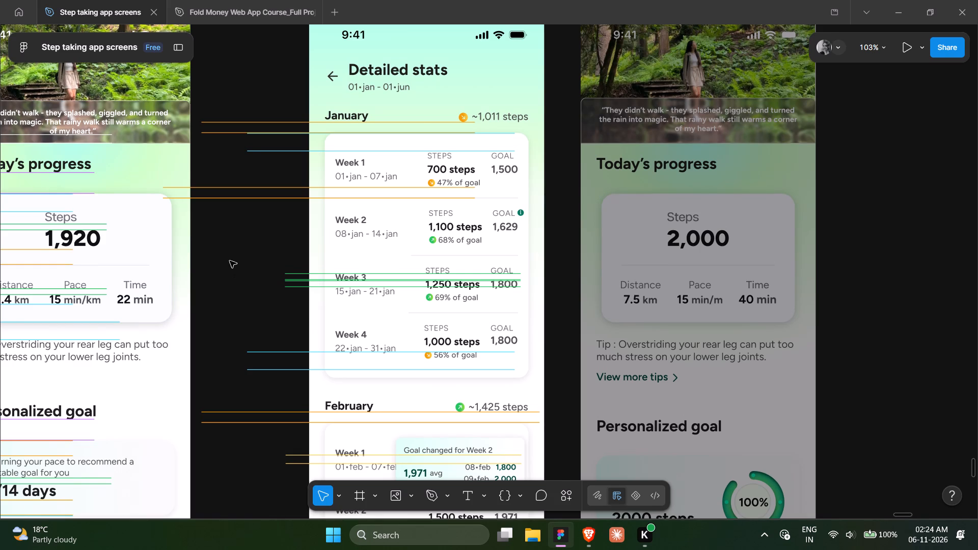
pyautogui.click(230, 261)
# Switch to the Brave browser, search Mobbin's iOS library for "be" and open the Bevel AI health coach app page.
pyautogui.click(596, 543)
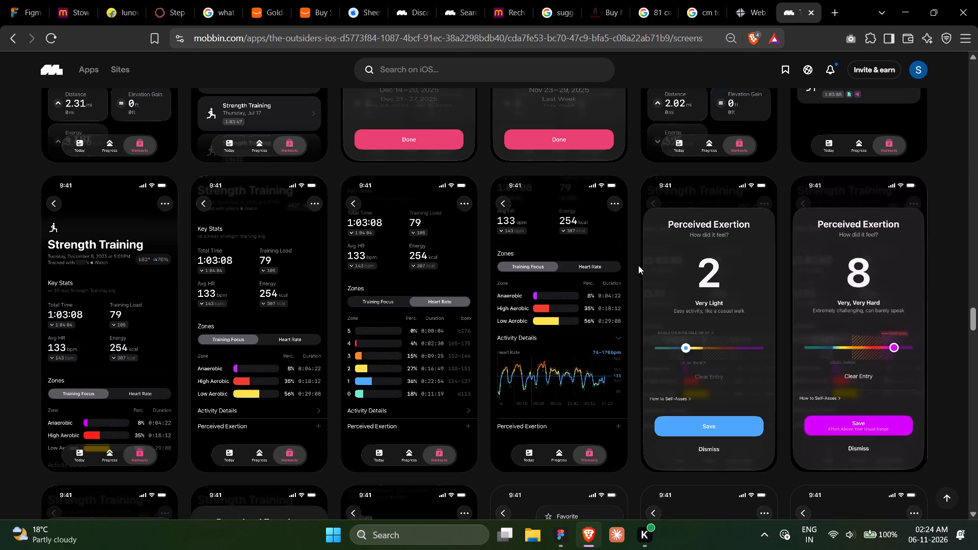
pyautogui.click(396, 68)
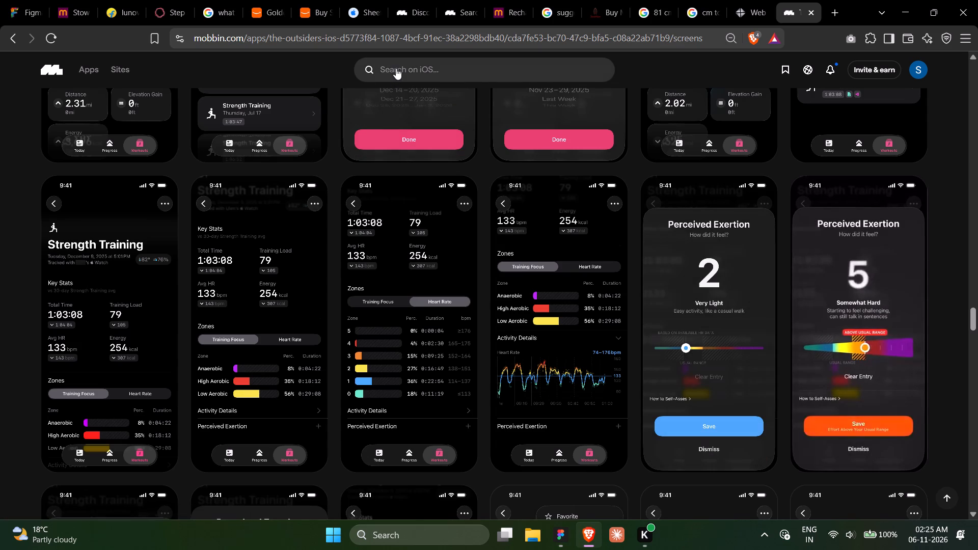
pyautogui.write('be')
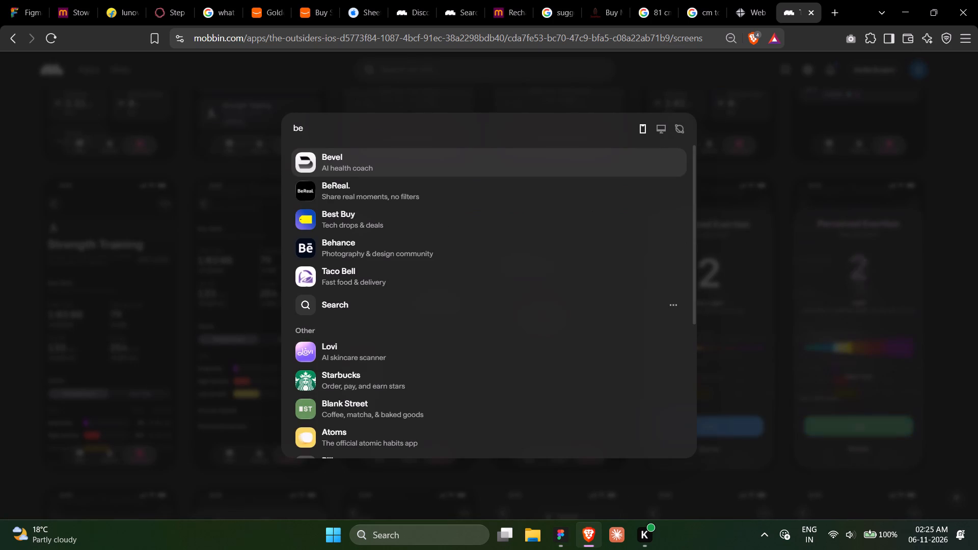
pyautogui.click(348, 159)
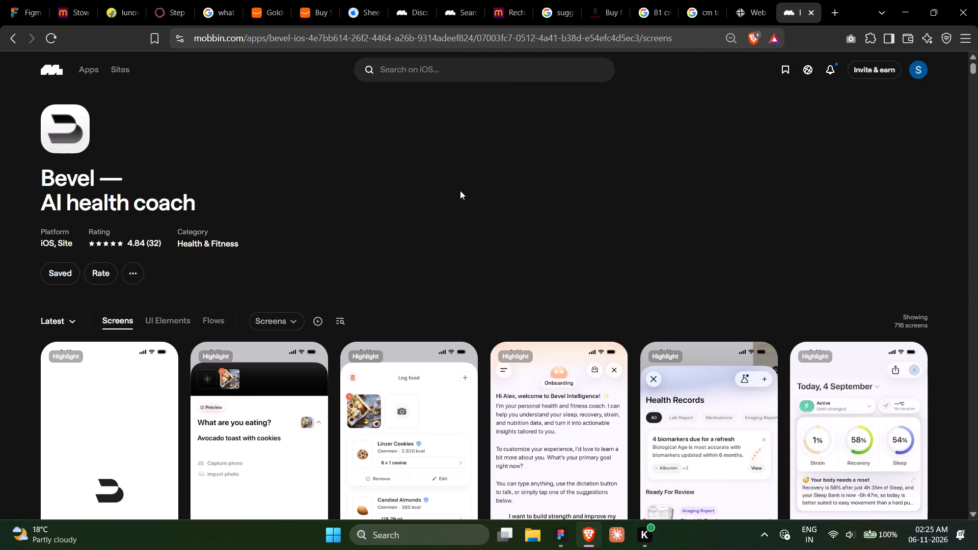
# Examine Bevel's highlighted screens, including the Recovery, Nutritional Goals, food detail and Journal designs.
pyautogui.scroll(-5, 483, 288)
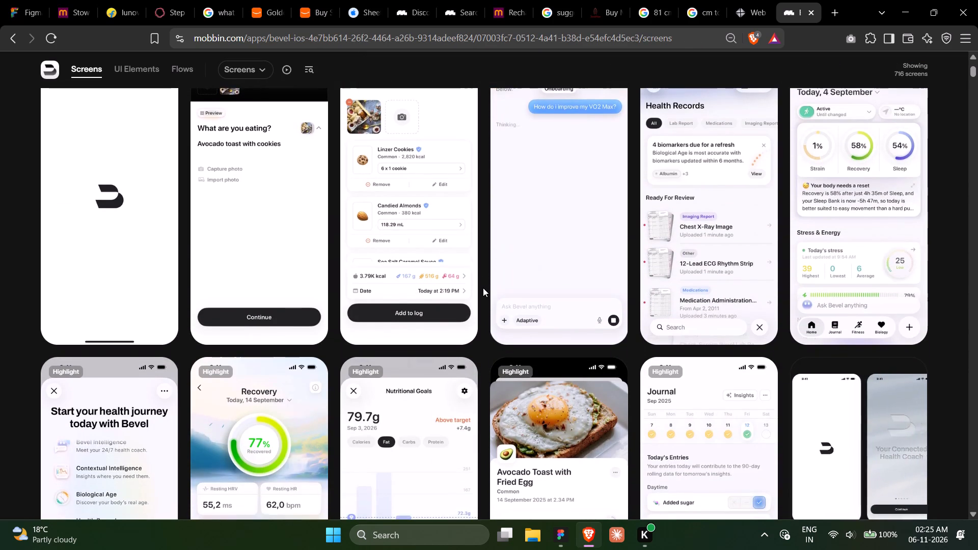
pyautogui.scroll(-5, 483, 288)
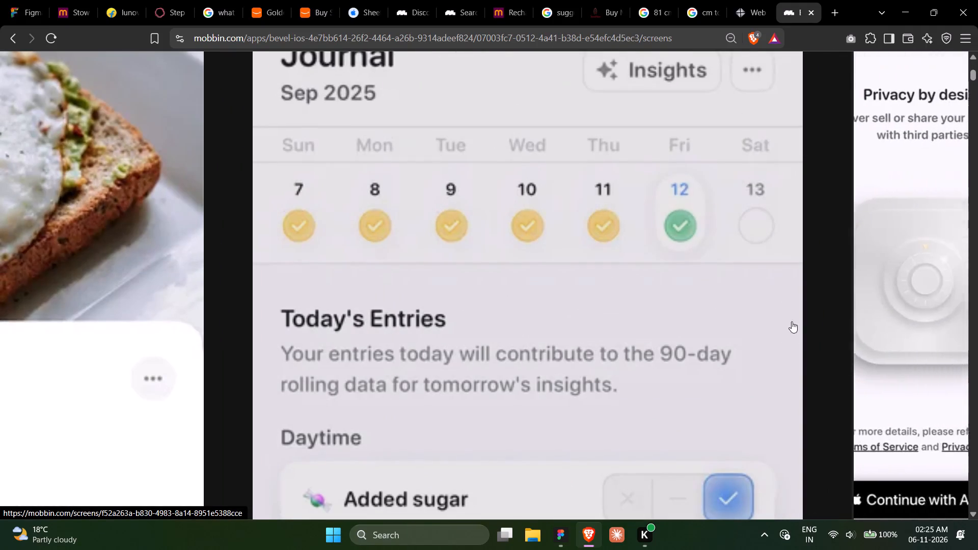
pyautogui.scroll(-3, 794, 337)
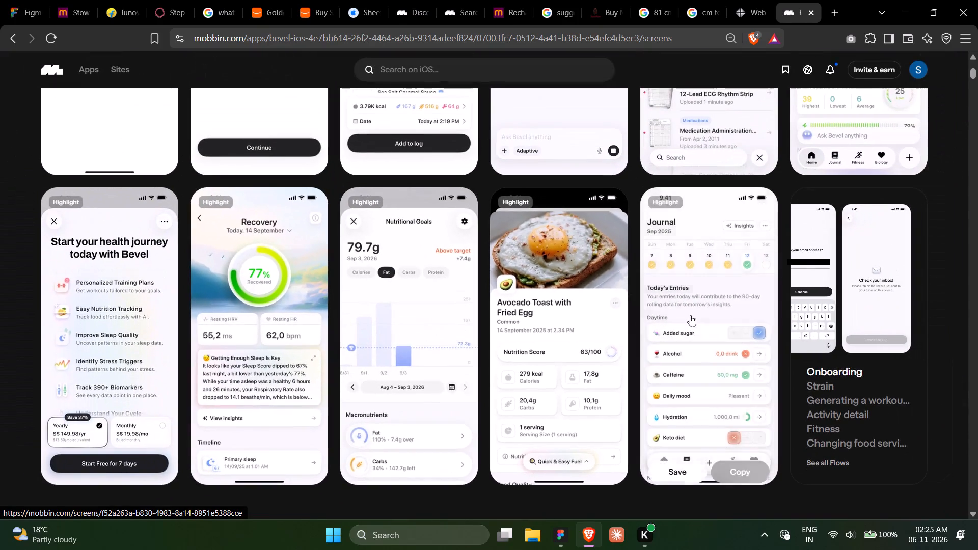
pyautogui.scroll(-6, 522, 403)
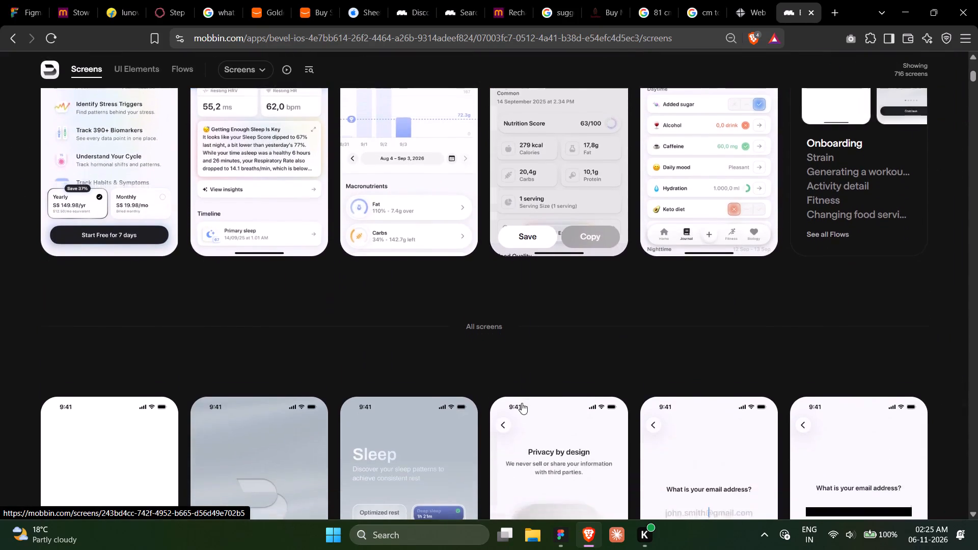
pyautogui.scroll(-3, 522, 403)
pyautogui.scroll(1, 522, 403)
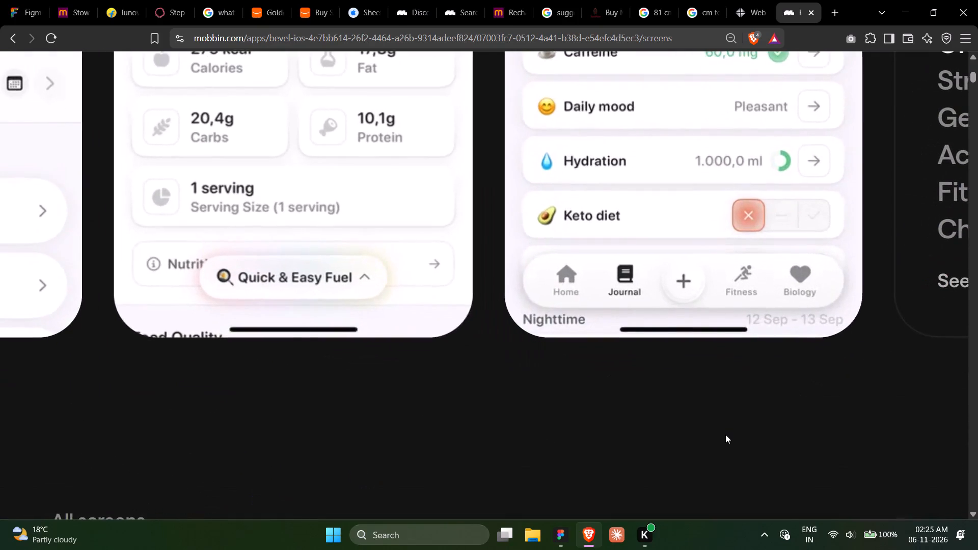
pyautogui.hscroll(-2, 725, 434)
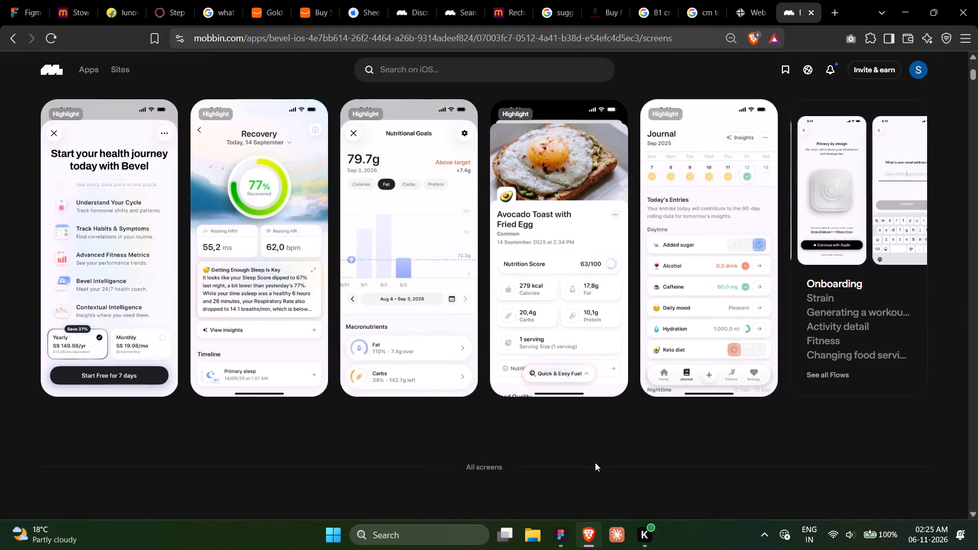
# Examine Bevel's onboarding, "What happened last night?" and home screens in the All screens section, including the Strain, Recovery and Sleep rings.
pyautogui.scroll(-5, 595, 462)
pyautogui.scroll(-1, 639, 423)
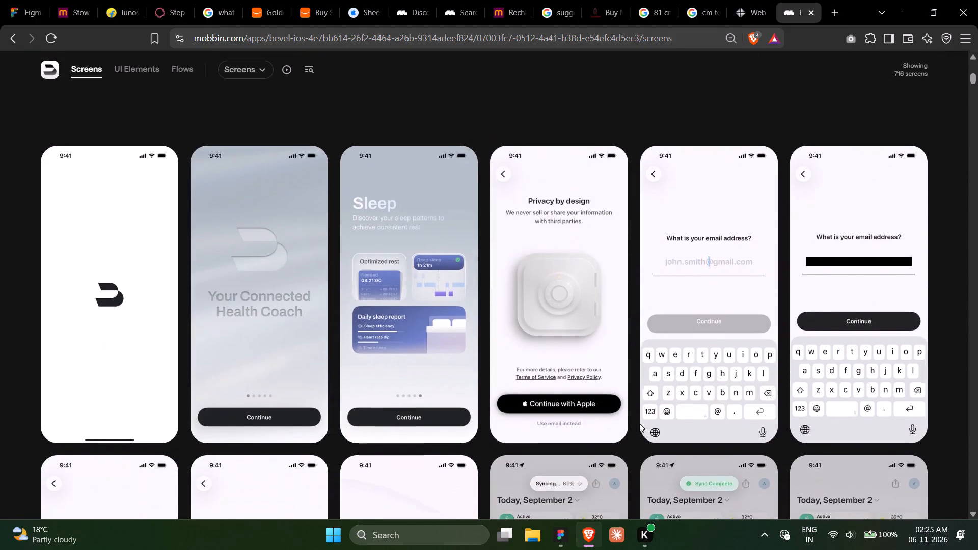
pyautogui.scroll(-5, 639, 423)
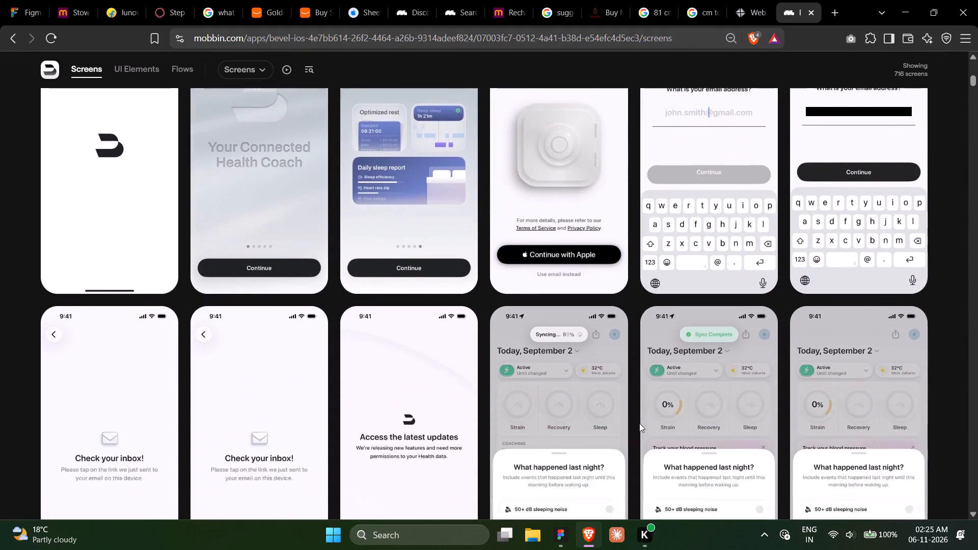
pyautogui.scroll(-3, 639, 423)
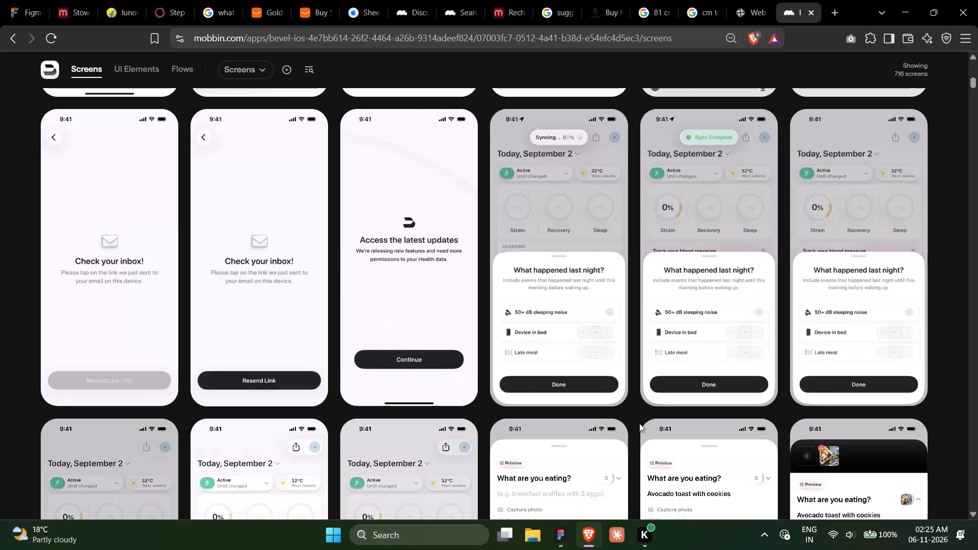
pyautogui.scroll(-6, 639, 423)
pyautogui.scroll(1, 639, 423)
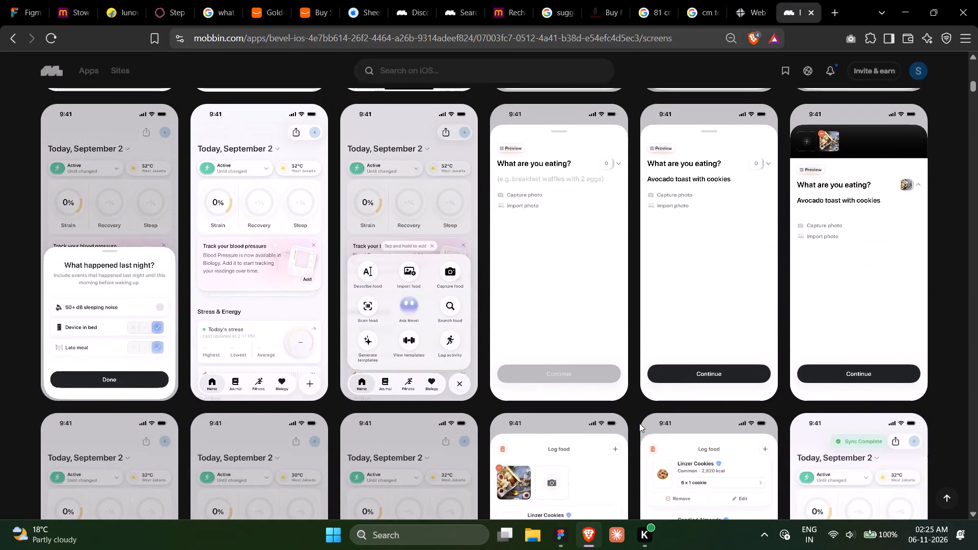
pyautogui.scroll(1, 639, 423)
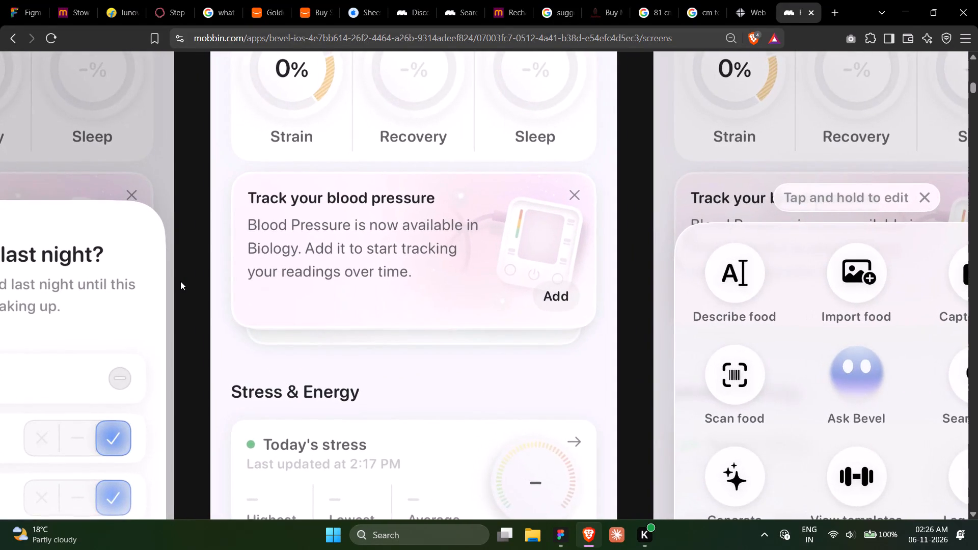
pyautogui.scroll(1, 180, 281)
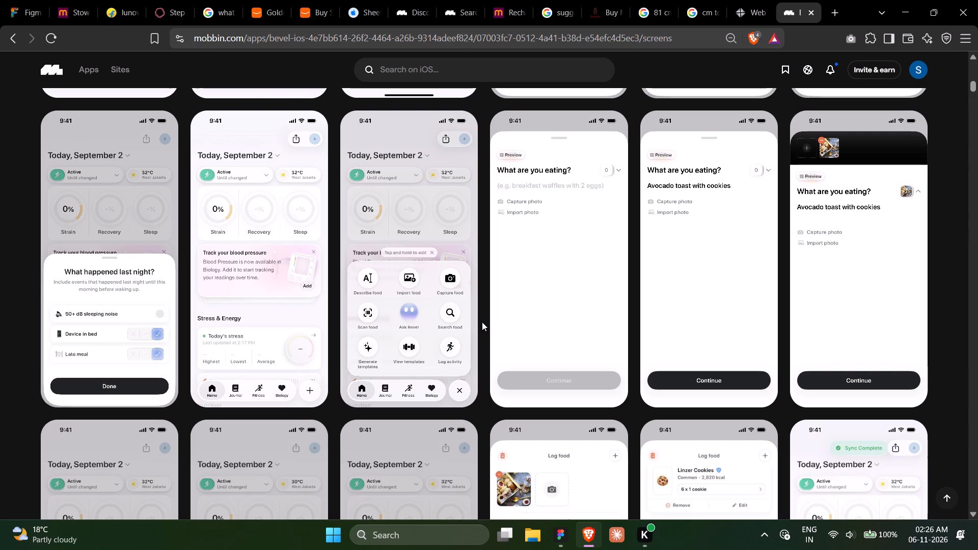
# Examine Bevel's food-processing and Log food screens and the Nutrition card with its dotted macro charts on the Today screen.
pyautogui.scroll(-7, 482, 322)
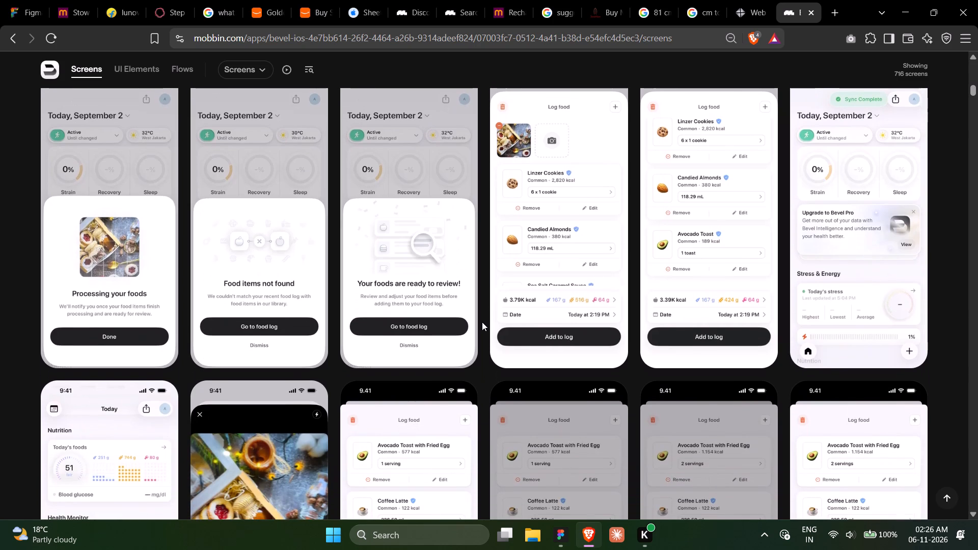
pyautogui.scroll(1, 482, 322)
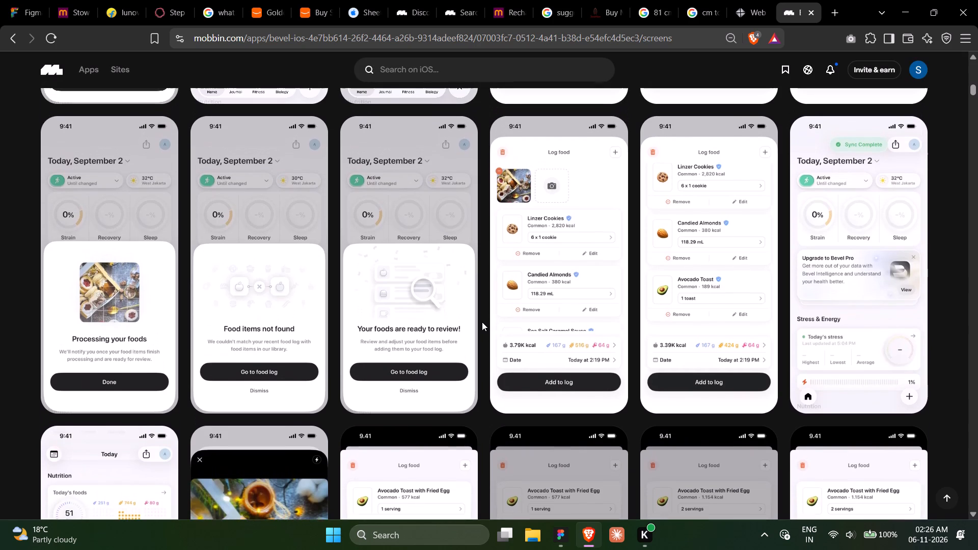
pyautogui.scroll(1, 482, 322)
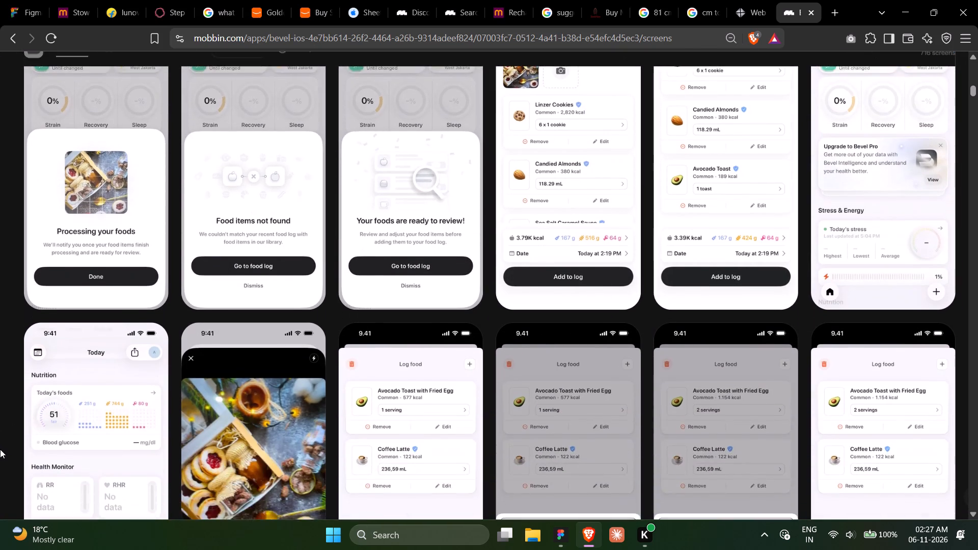
pyautogui.scroll(-4, 0, 449)
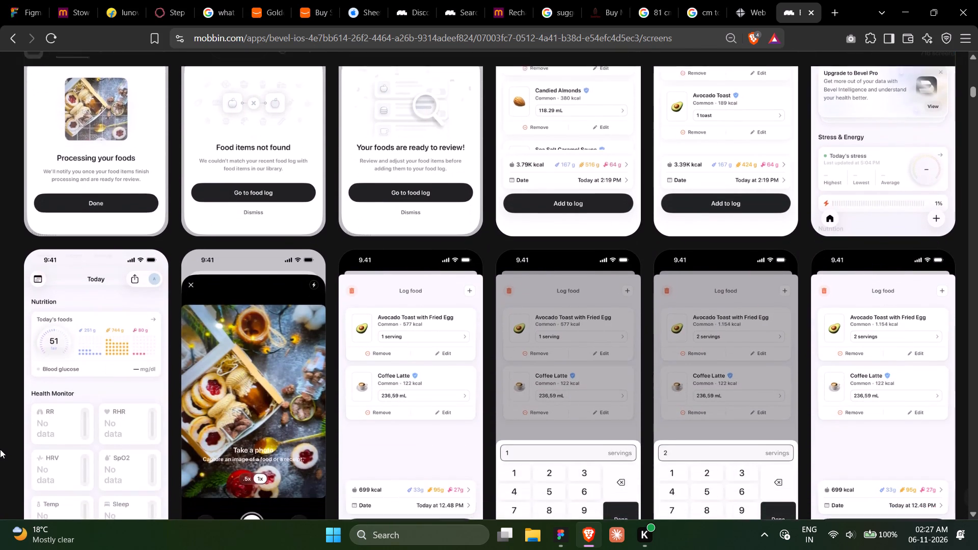
pyautogui.scroll(-1, 0, 449)
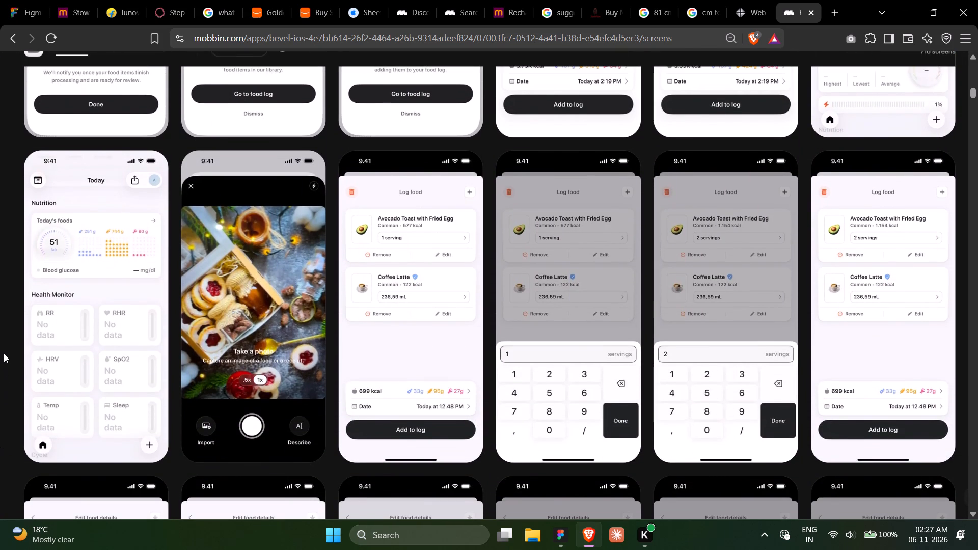
pyautogui.click(4, 351)
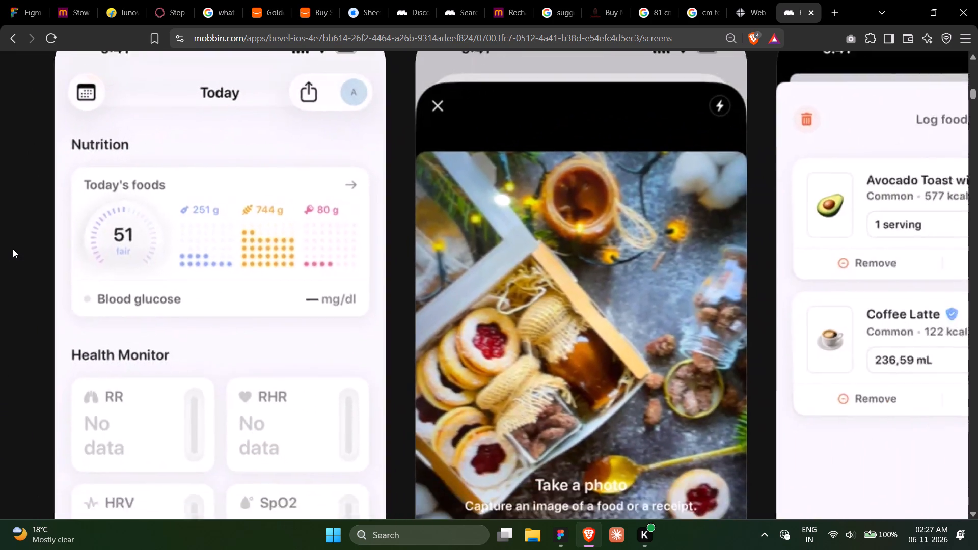
pyautogui.click(19, 358)
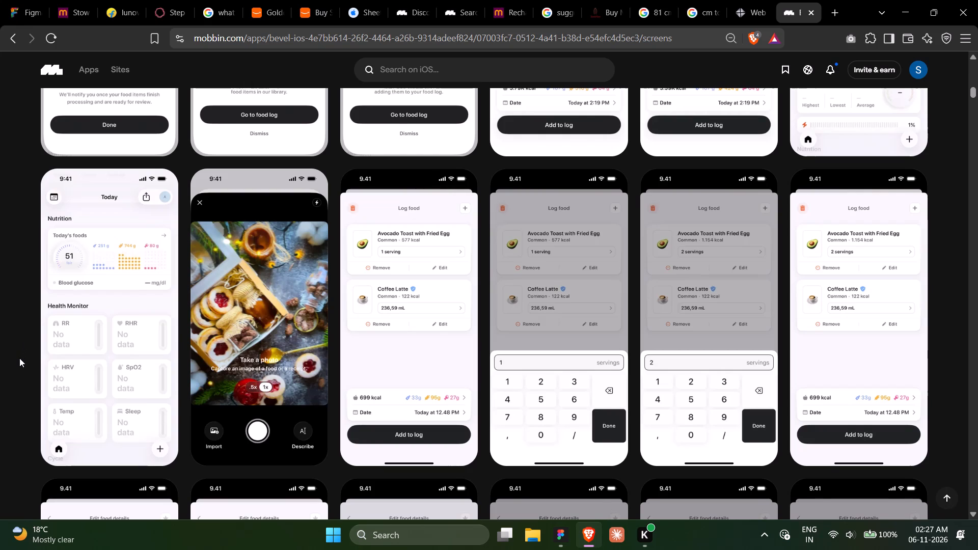
# Examine Bevel's Edit food details screens for Avocado Toast with Fried Egg, including the Nutrition Facts ring, portion size and ingredients layout.
pyautogui.scroll(-4, 19, 358)
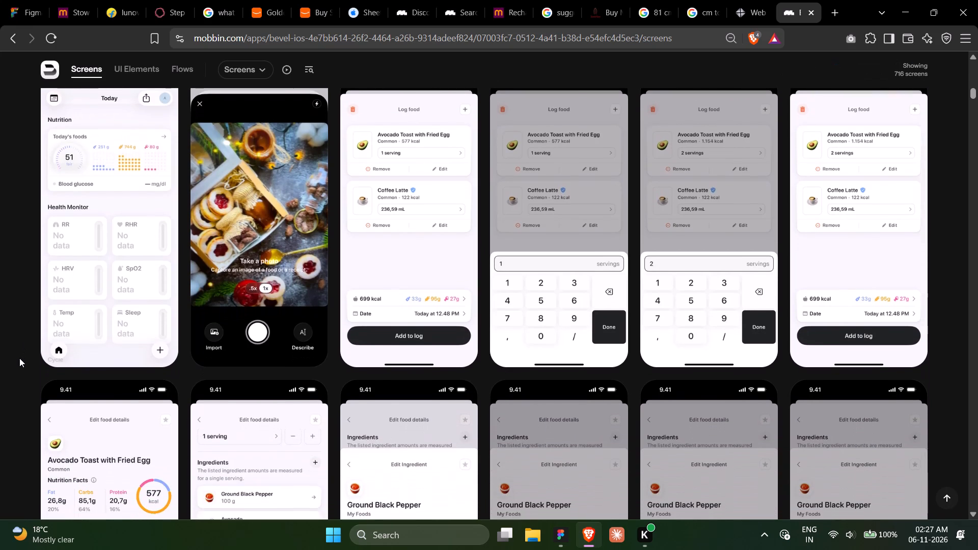
pyautogui.scroll(-4, 19, 358)
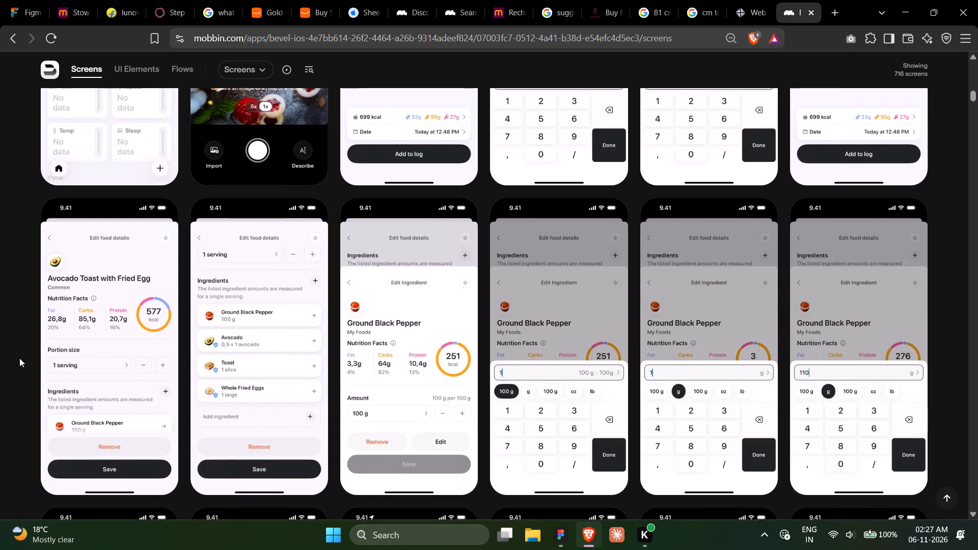
pyautogui.click(17, 392)
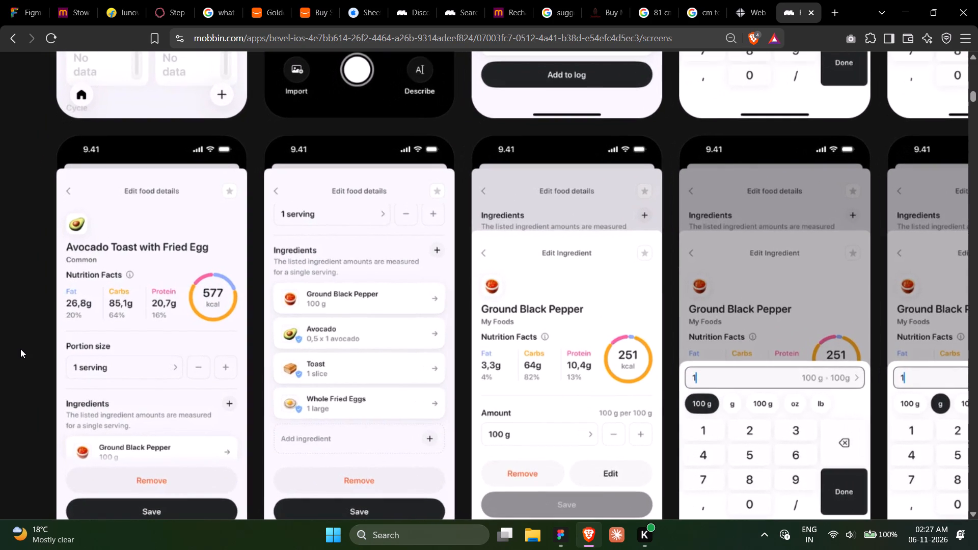
pyautogui.scroll(-1, 20, 349)
pyautogui.hscroll(-1, 20, 349)
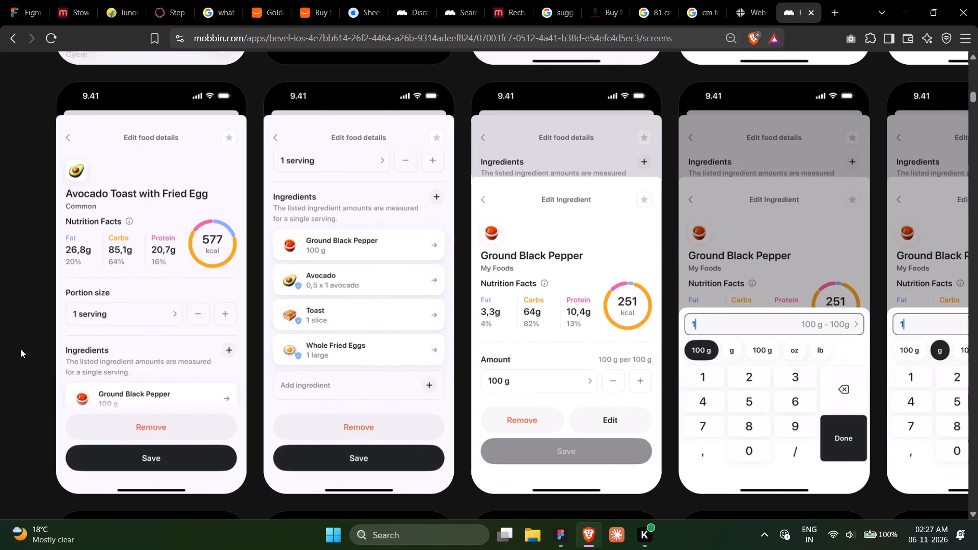
pyautogui.hscroll(-1, 20, 349)
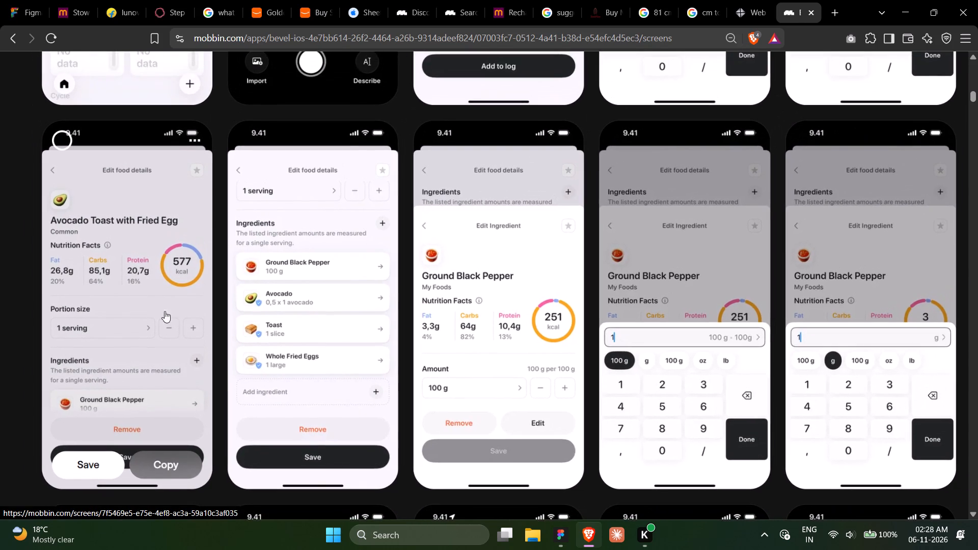
pyautogui.click(28, 296)
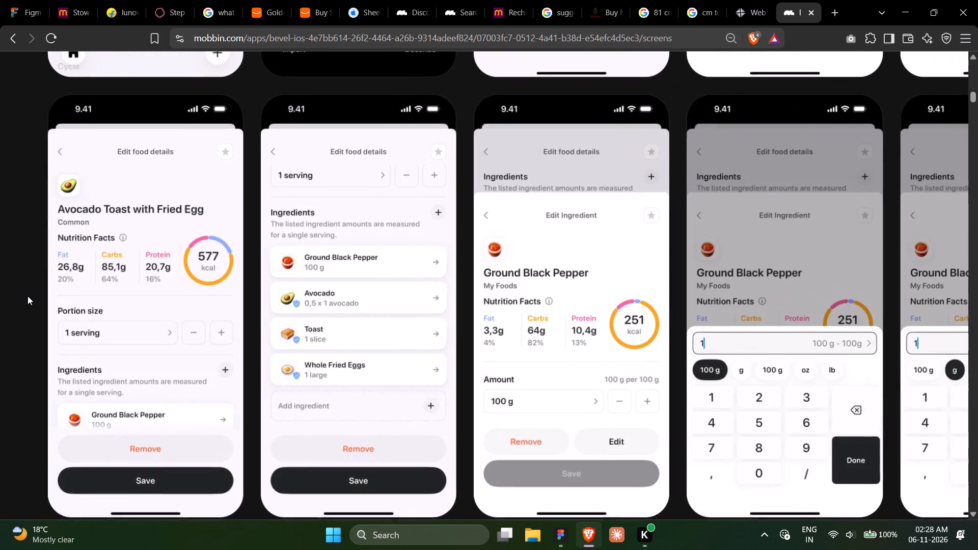
pyautogui.scroll(-1, 28, 296)
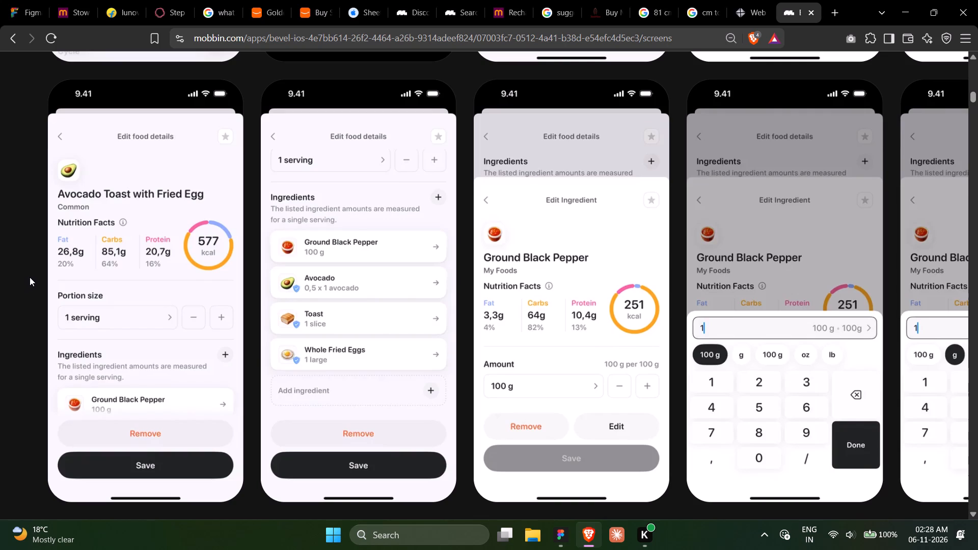
pyautogui.hscroll(-1, 30, 277)
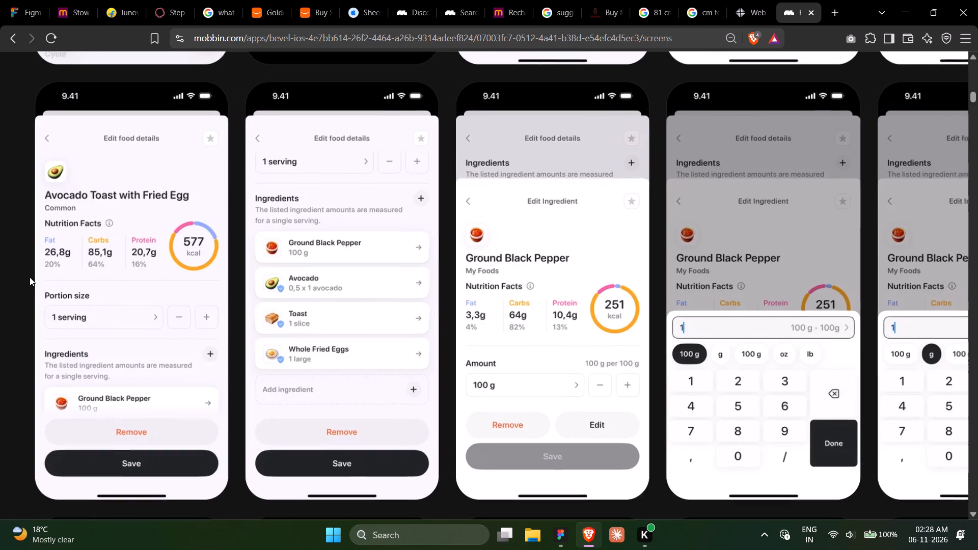
pyautogui.hscroll(-4, 30, 277)
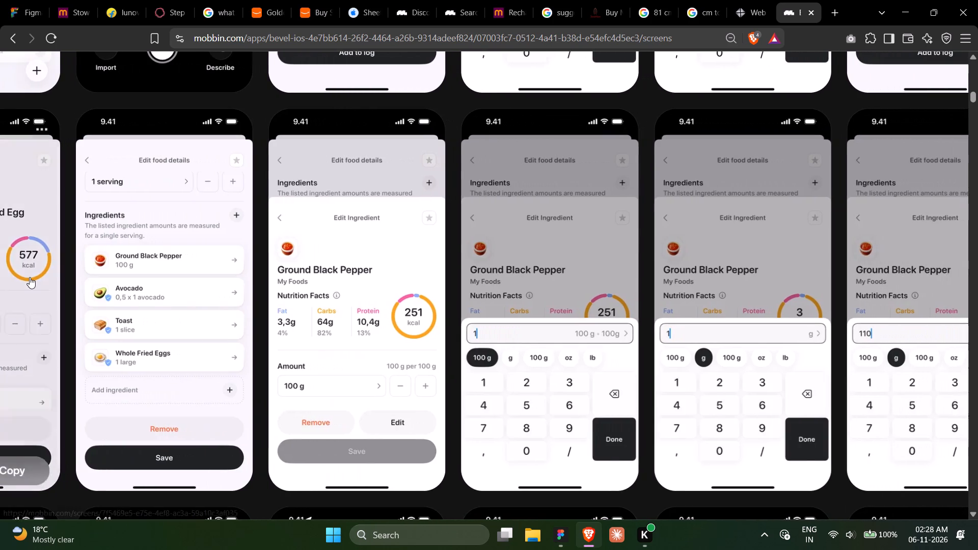
pyautogui.hscroll(-3, 30, 277)
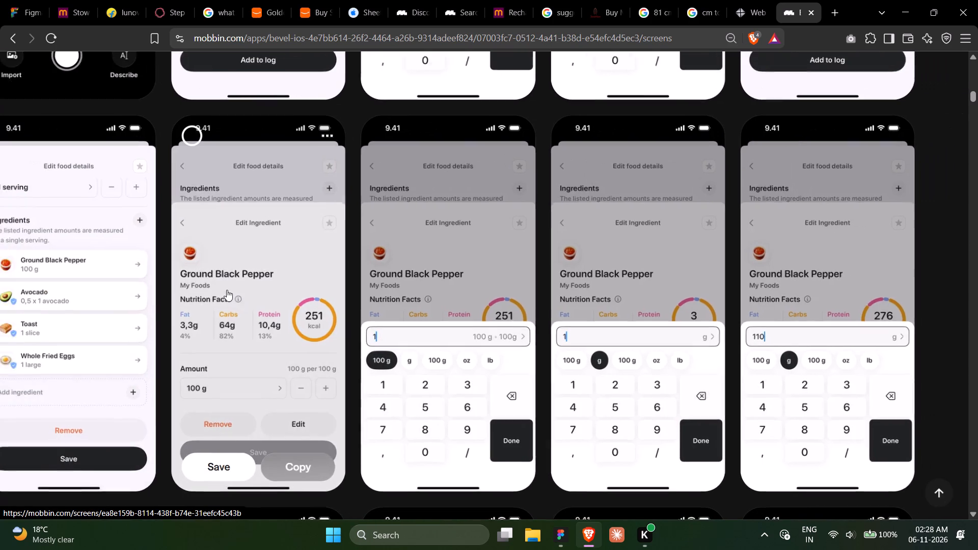
pyautogui.scroll(-1, 166, 341)
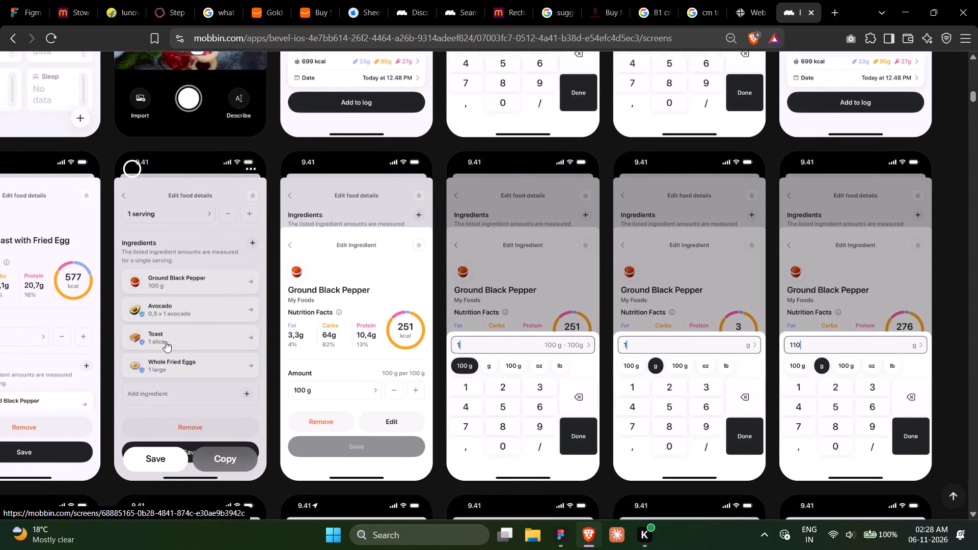
pyautogui.scroll(-3, 166, 341)
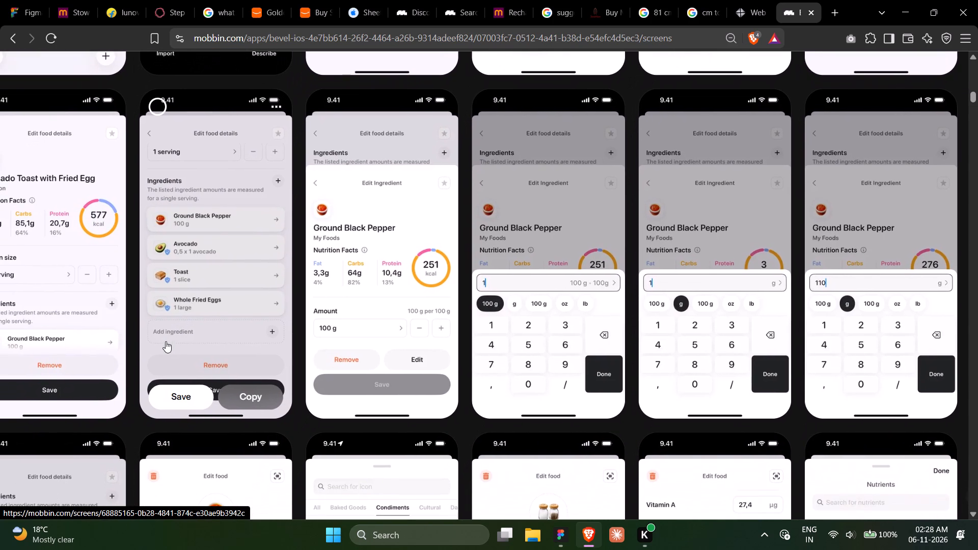
pyautogui.hscroll(1, 166, 341)
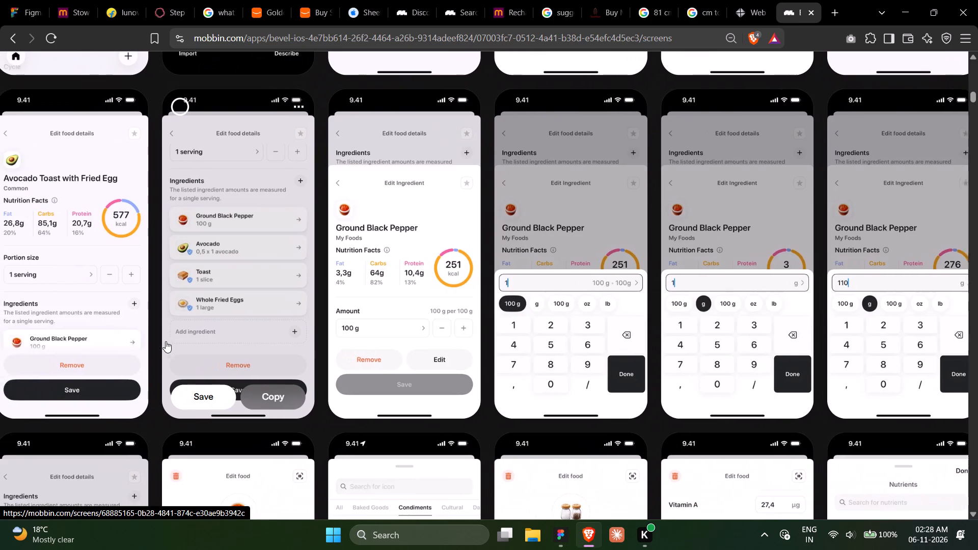
pyautogui.hscroll(1, 166, 341)
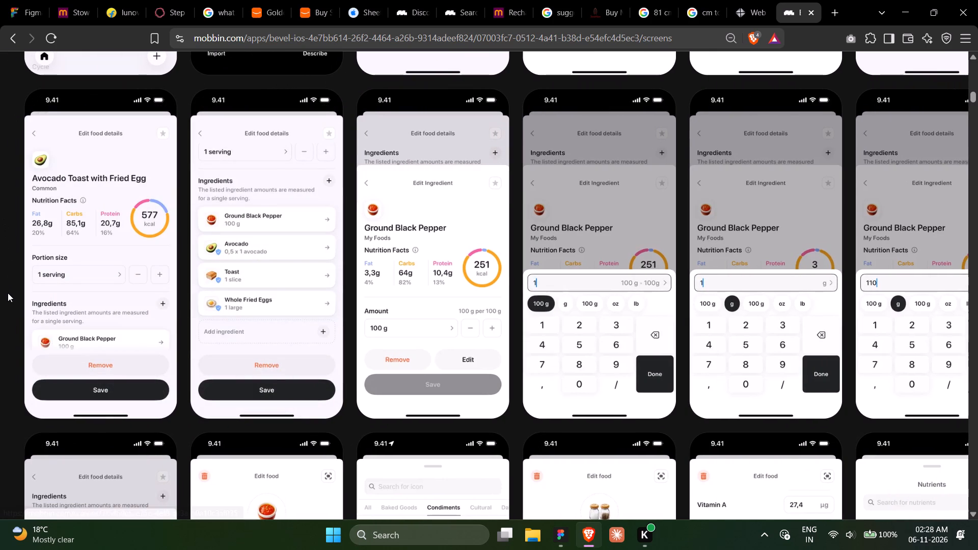
# Examine the Edit Ingredient, Edit food and Nutrients screens that follow, and return to the Avocado Toast row.
pyautogui.scroll(-7, 9, 298)
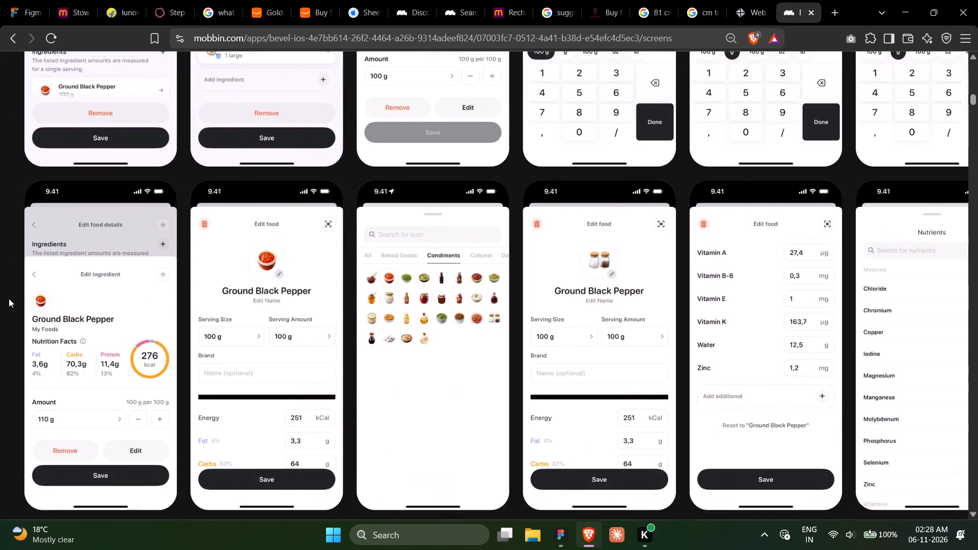
pyautogui.scroll(-2, 9, 298)
pyautogui.scroll(1, 9, 298)
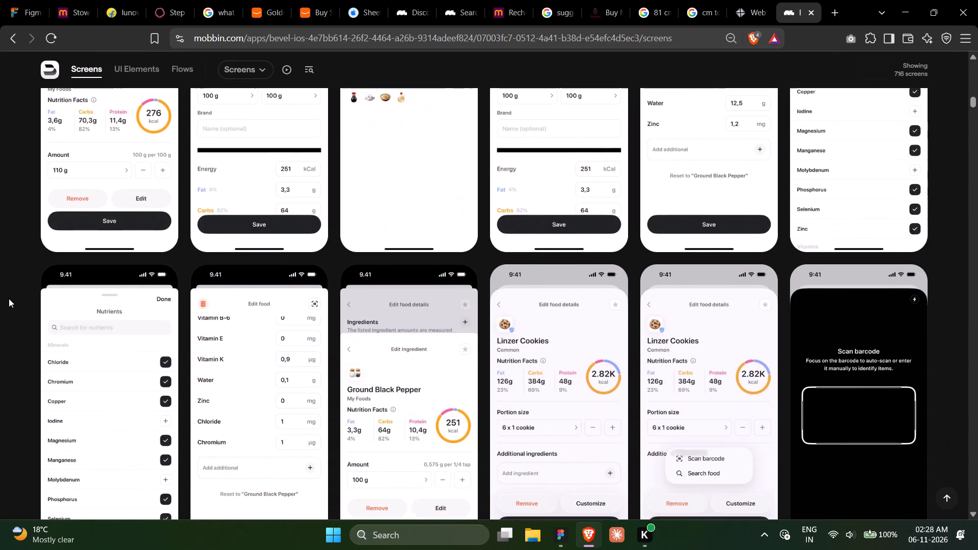
pyautogui.scroll(2, 9, 298)
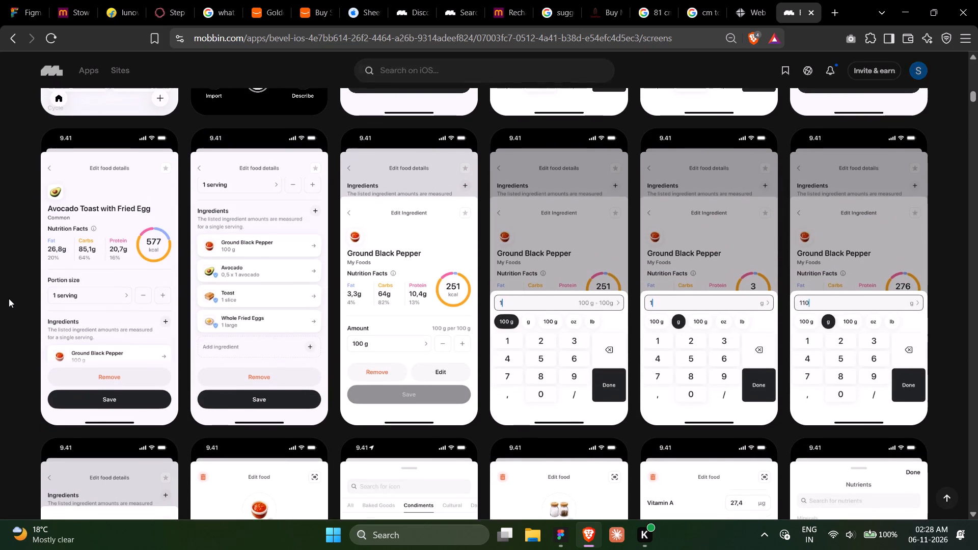
pyautogui.scroll(1, 9, 298)
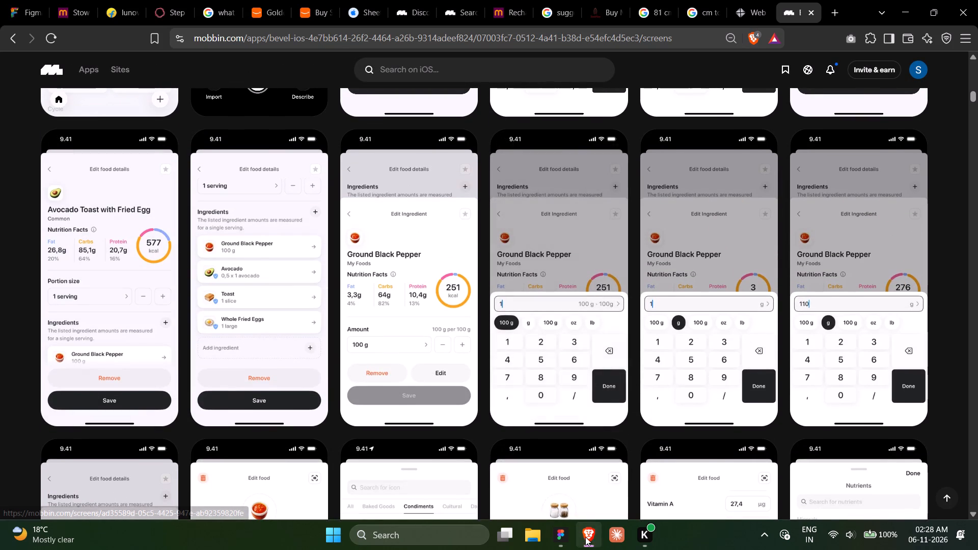
# Switch to Figma, close the Fold Money Web App Course file and open the Screen level M1 practice file.
pyautogui.click(555, 536)
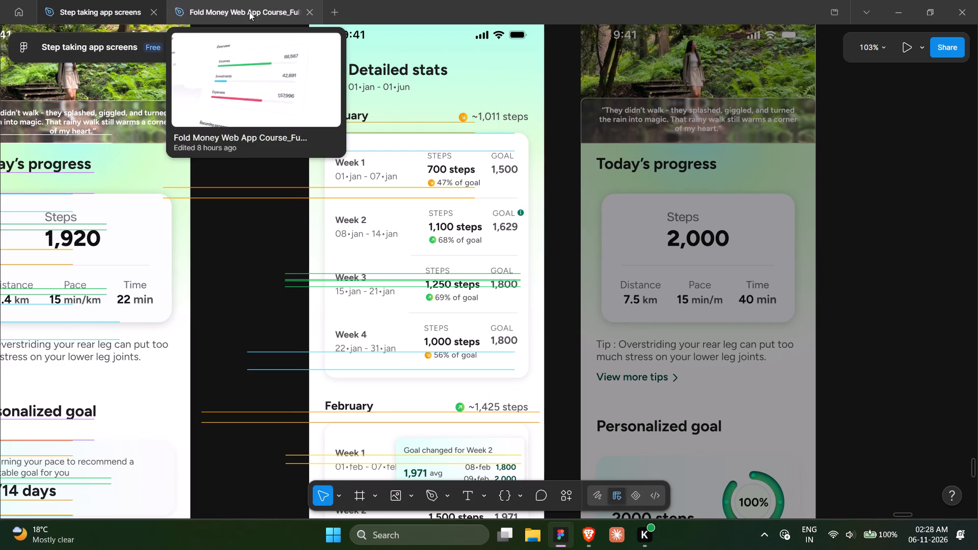
pyautogui.click(335, 16)
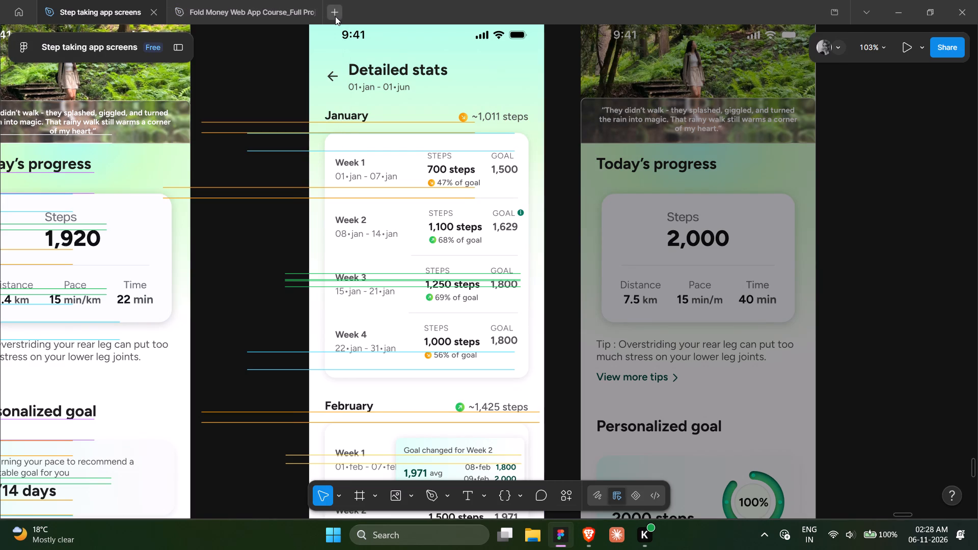
pyautogui.click(312, 11)
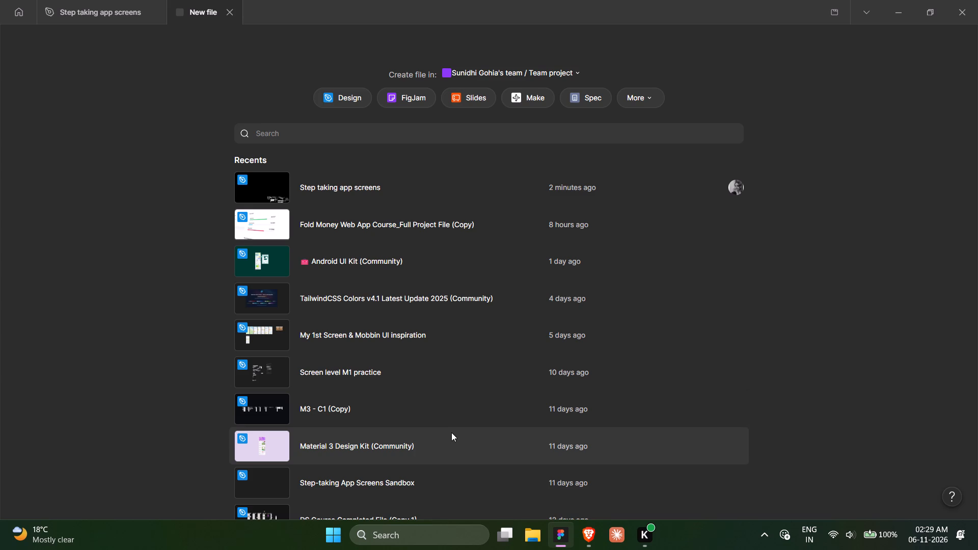
pyautogui.scroll(-1, 451, 432)
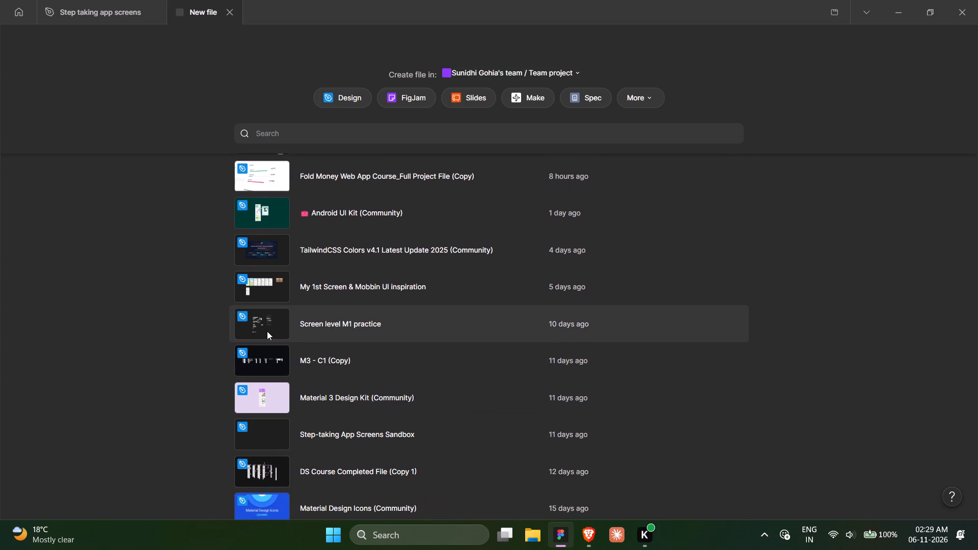
pyautogui.doubleClick(267, 331)
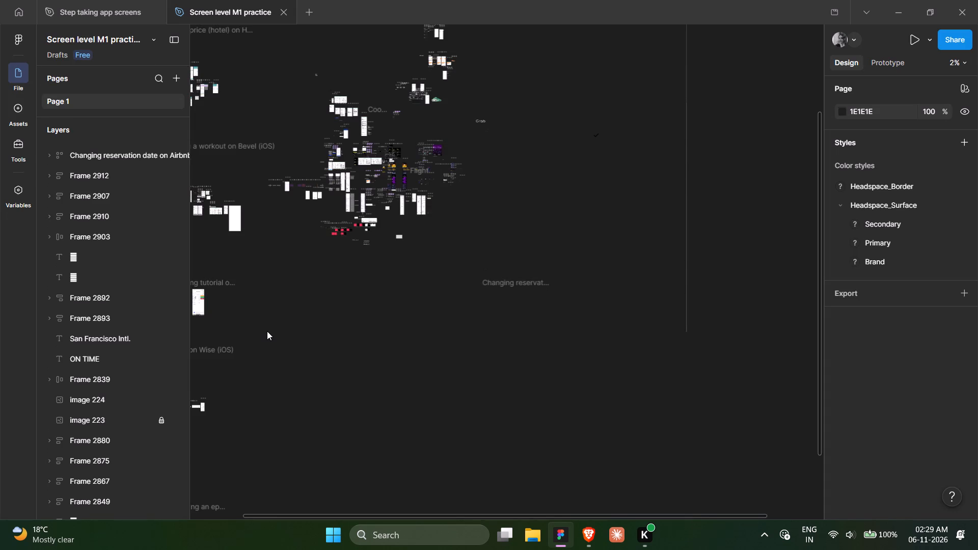
# Find the recreated Bevel Edit food details screen (Frame 1300) and copy its calorie Progress circle from the Nutrition Facts section.
pyautogui.click(369, 365)
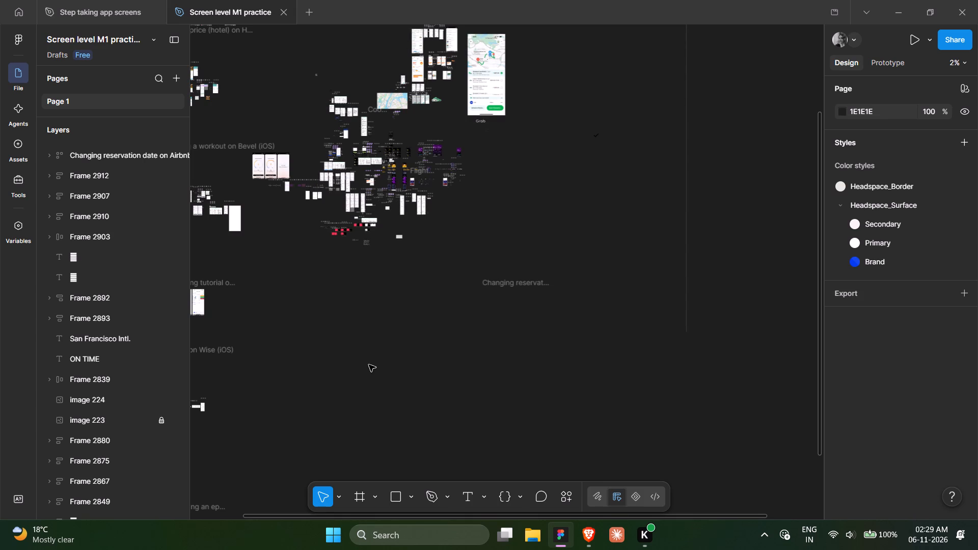
pyautogui.click(350, 263)
pyautogui.scroll(2, 350, 263)
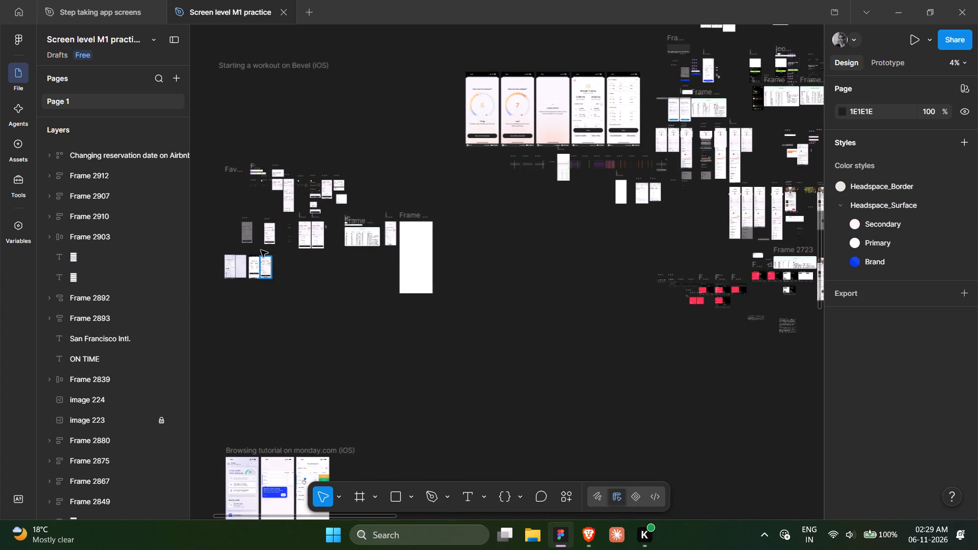
pyautogui.hscroll(1, 261, 250)
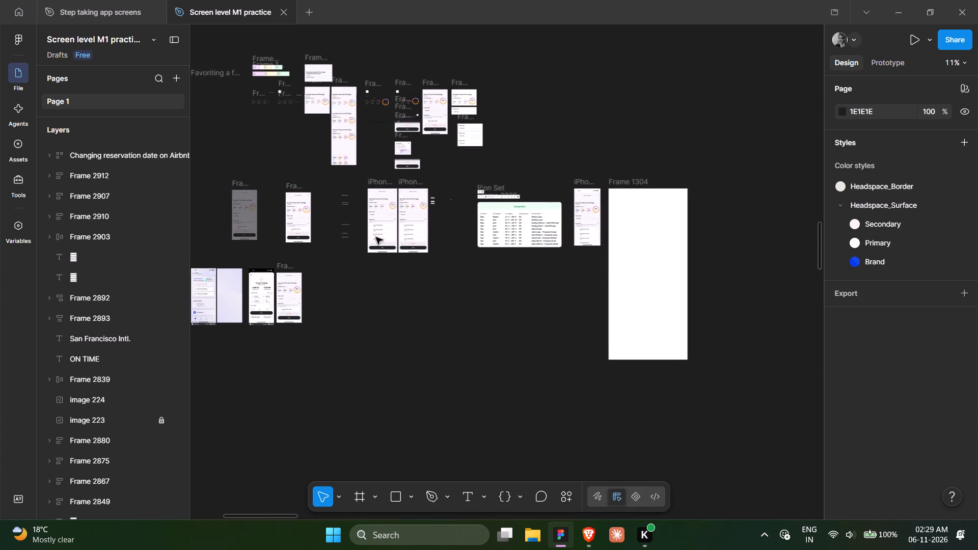
pyautogui.rightClick(279, 296)
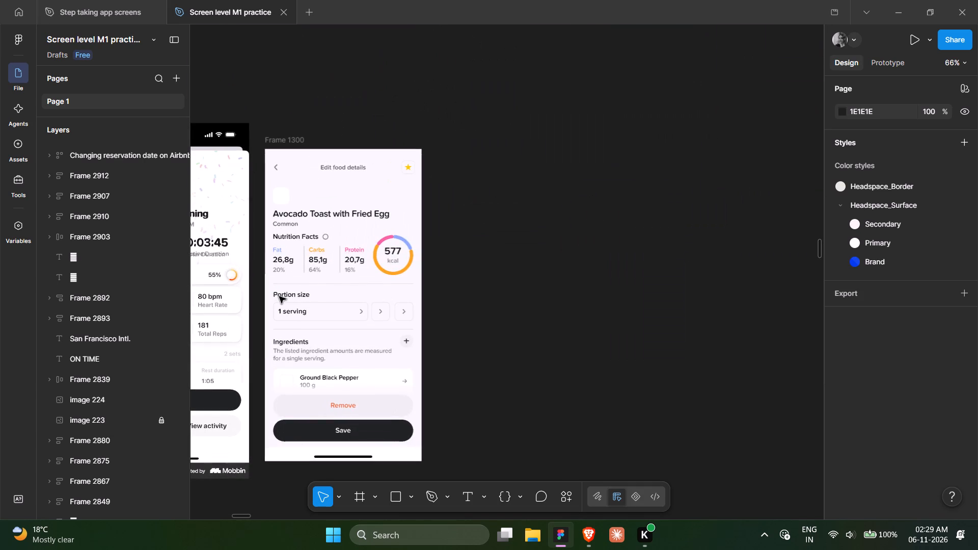
pyautogui.click(503, 300)
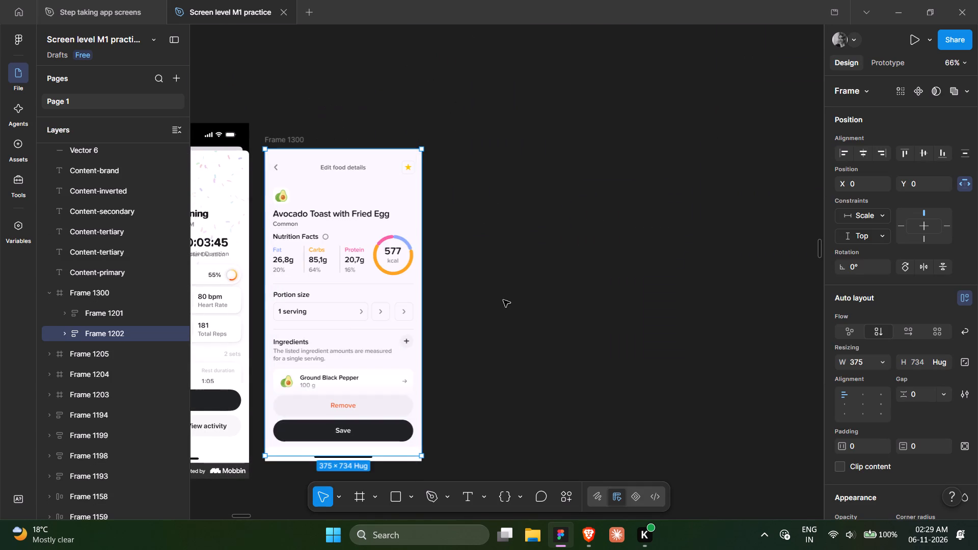
pyautogui.hscroll(3, 503, 300)
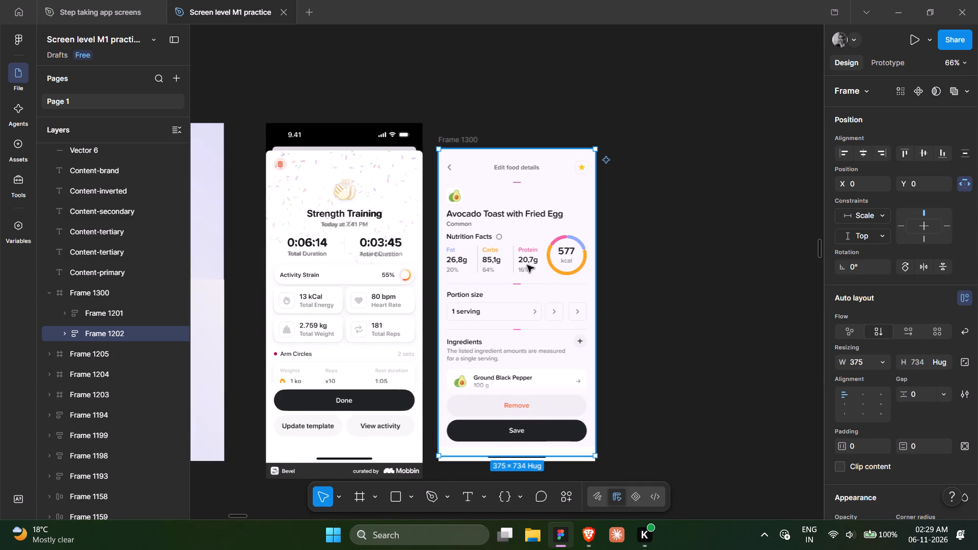
pyautogui.keyDown('ctrl'); pyautogui.click(527, 265); pyautogui.keyUp('ctrl')
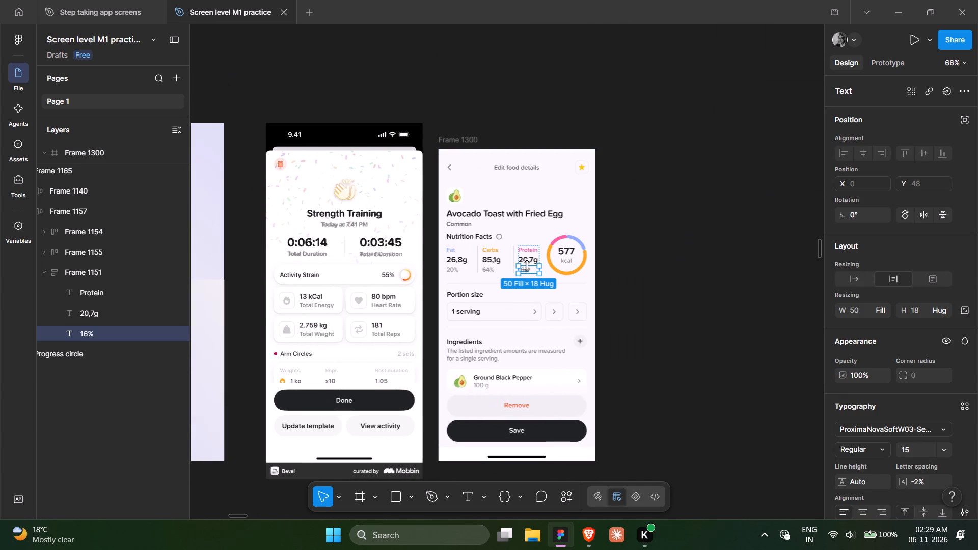
pyautogui.click(563, 253)
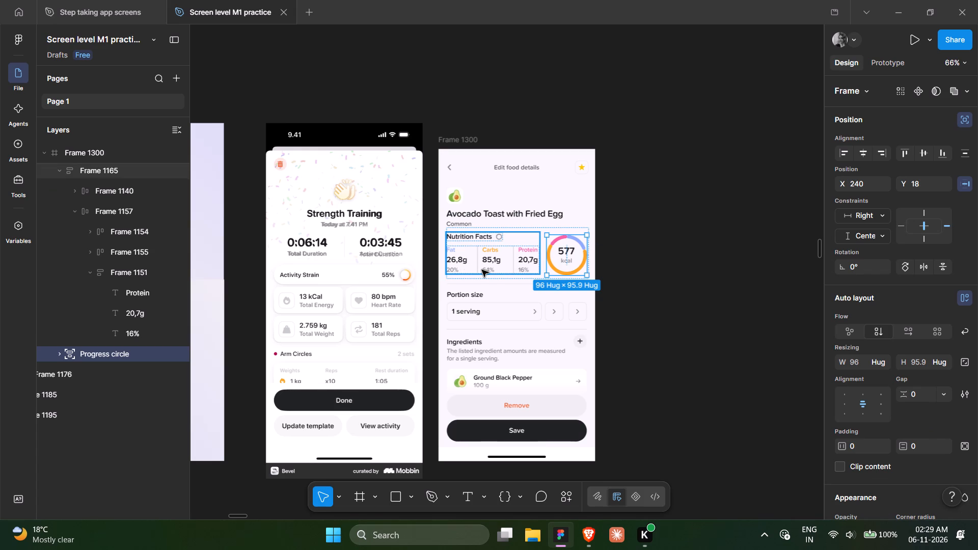
pyautogui.hscroll(-1, 482, 270)
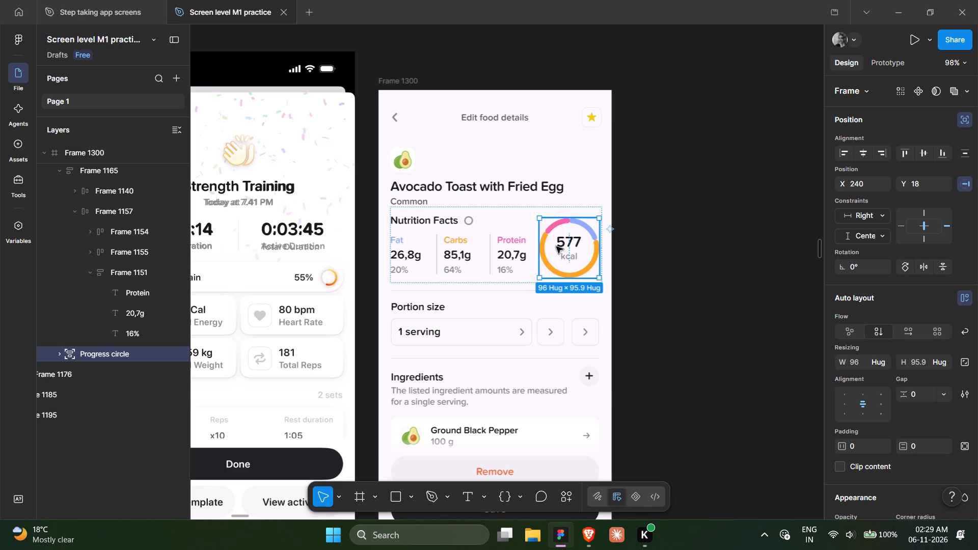
pyautogui.click(556, 246)
pyautogui.hotkey('ctrl', 'c')
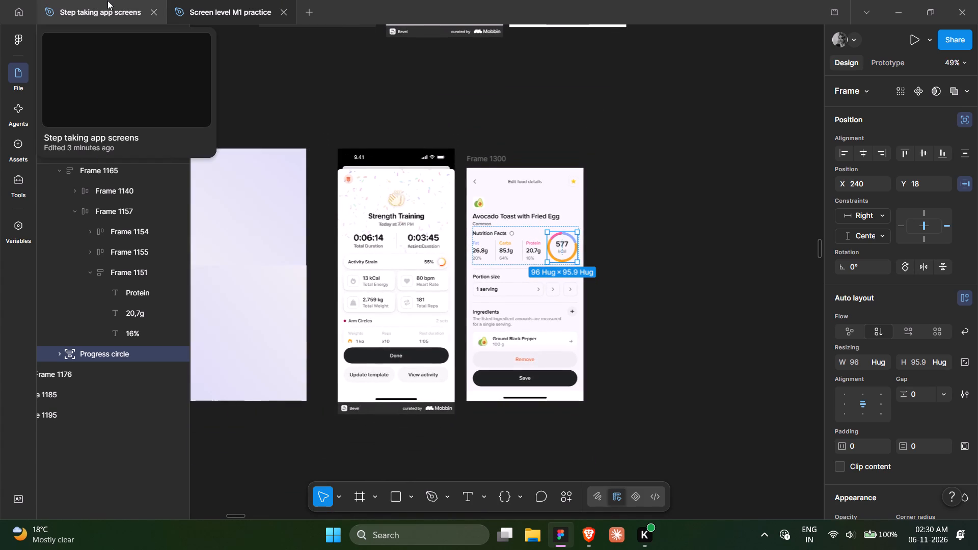
# Paste the Progress circle into the Step taking app screens file, on the empty canvas beside the separate Detailed stats screen copy.
pyautogui.click(107, 1)
pyautogui.hscroll(-3, 395, 256)
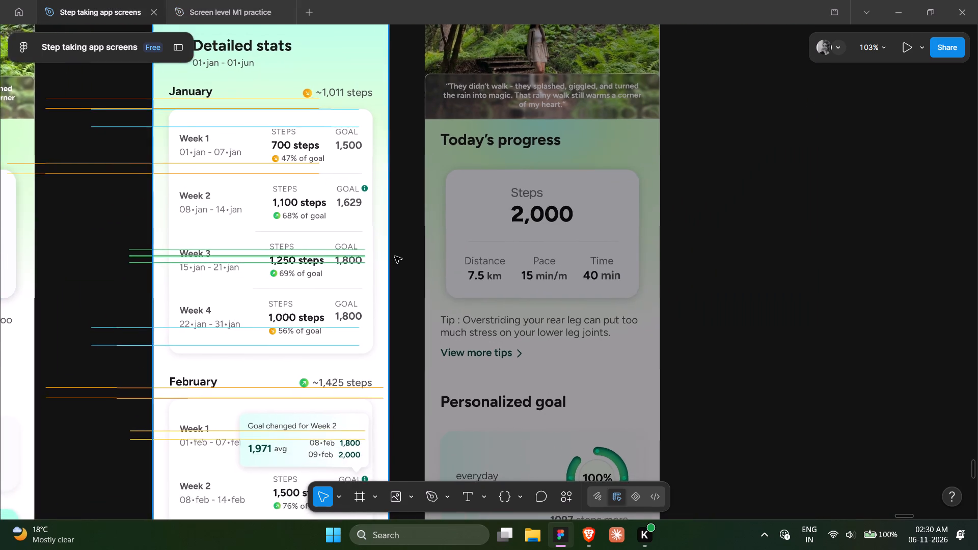
pyautogui.hscroll(-4, 395, 256)
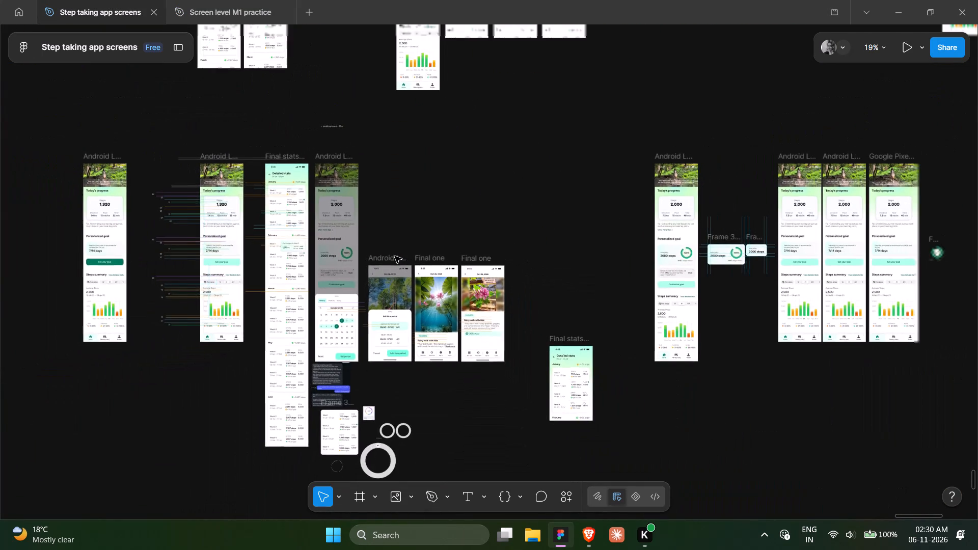
pyautogui.hscroll(-1, 395, 256)
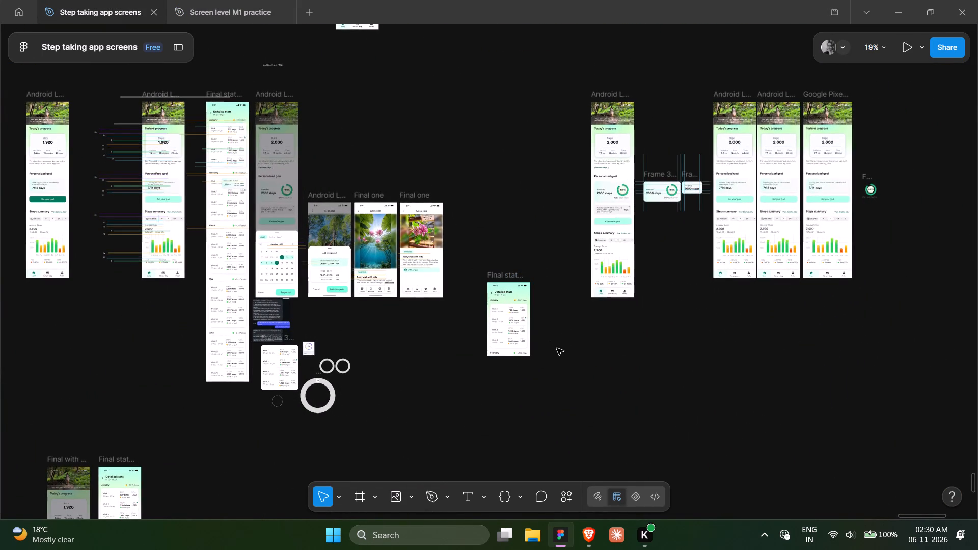
pyautogui.hscroll(-2, 557, 348)
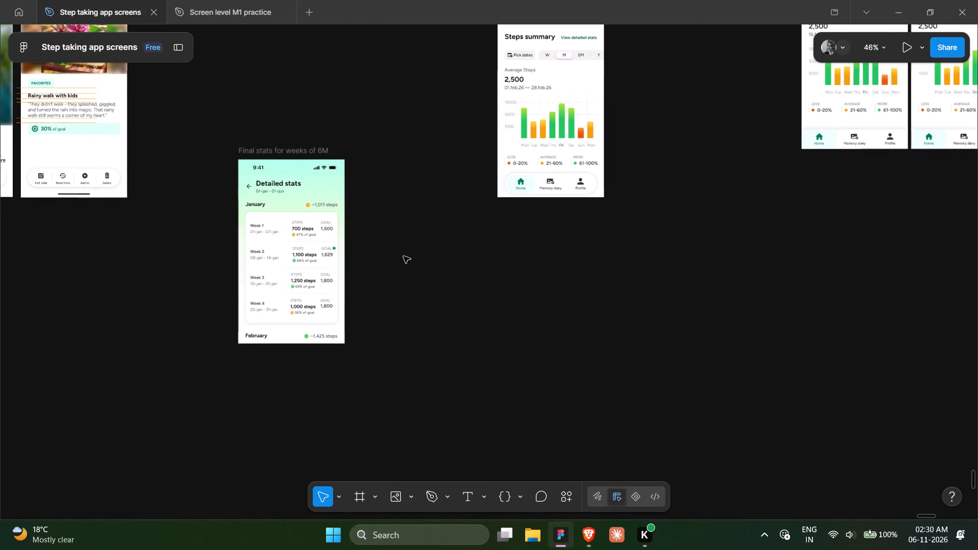
pyautogui.click(403, 256)
pyautogui.hotkey('ctrl', 'v')
pyautogui.moveTo(488, 267); pyautogui.dragTo(416, 220)
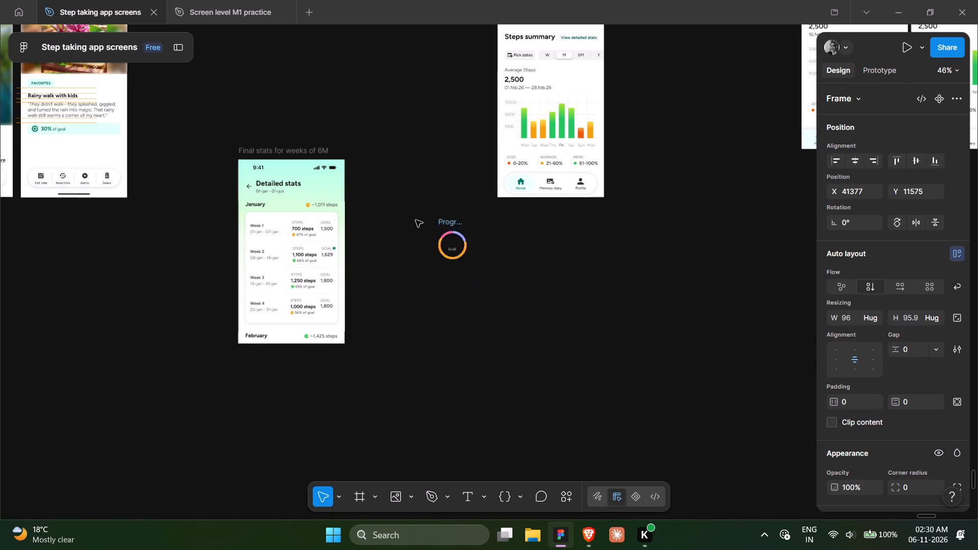
pyautogui.moveTo(416, 220); pyautogui.dragTo(374, 213)
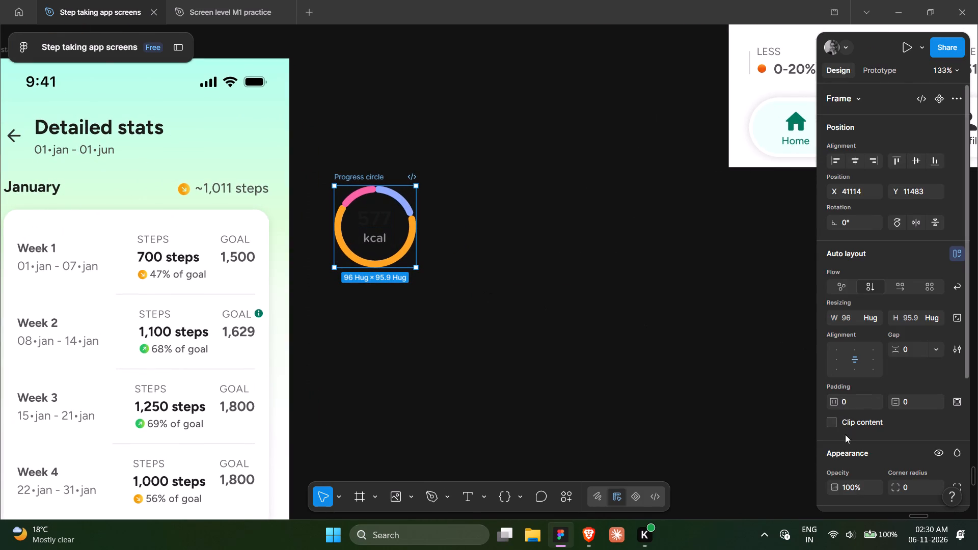
# Add a white FFFFFF fill at 100% to the pasted Progress circle frame.
pyautogui.scroll(-2, 856, 417)
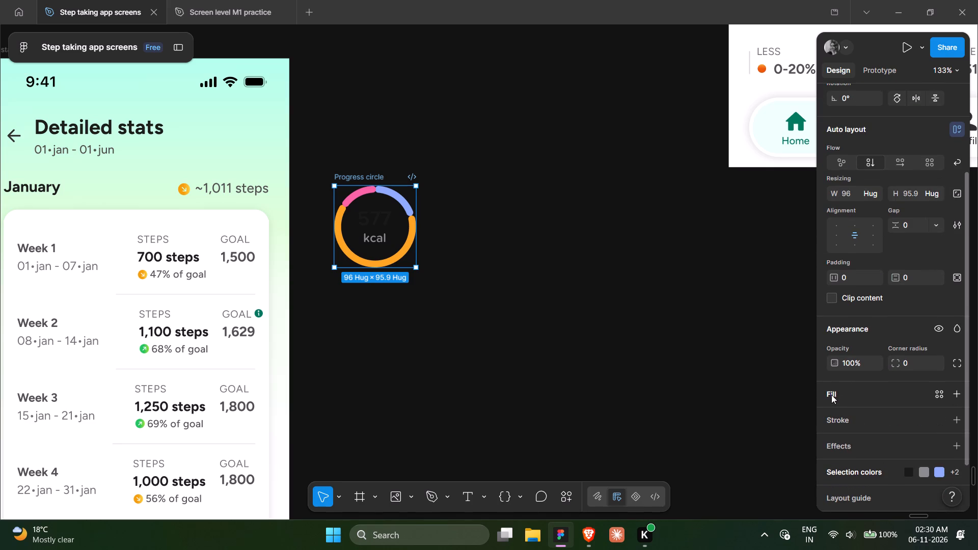
pyautogui.click(831, 395)
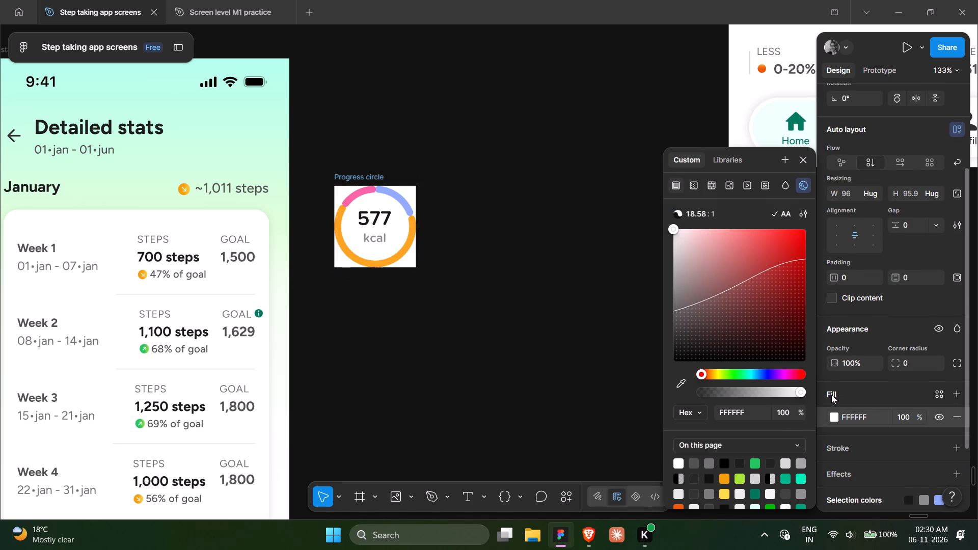
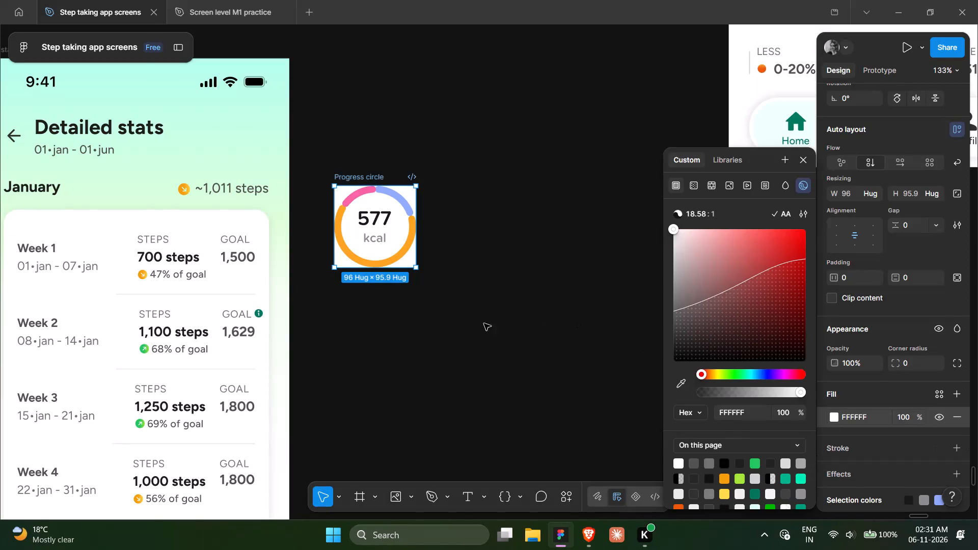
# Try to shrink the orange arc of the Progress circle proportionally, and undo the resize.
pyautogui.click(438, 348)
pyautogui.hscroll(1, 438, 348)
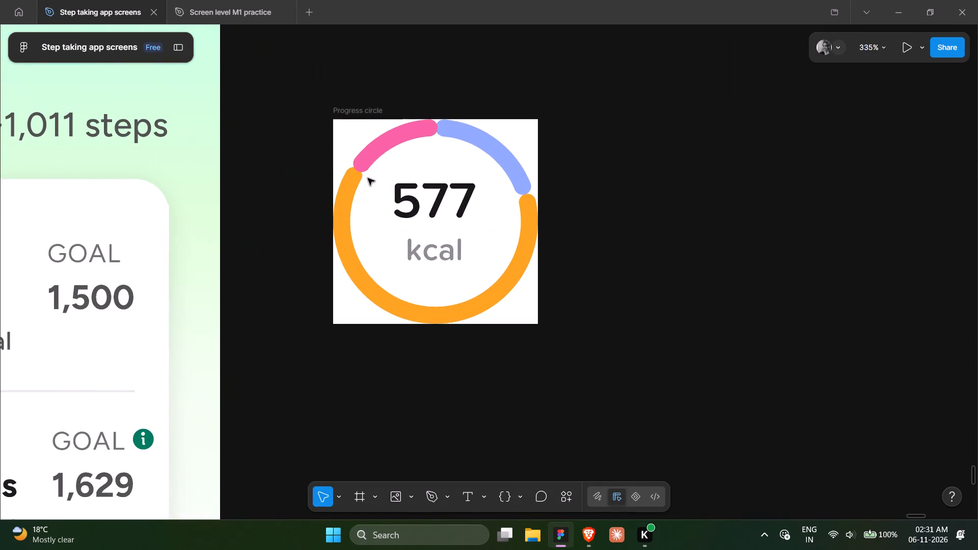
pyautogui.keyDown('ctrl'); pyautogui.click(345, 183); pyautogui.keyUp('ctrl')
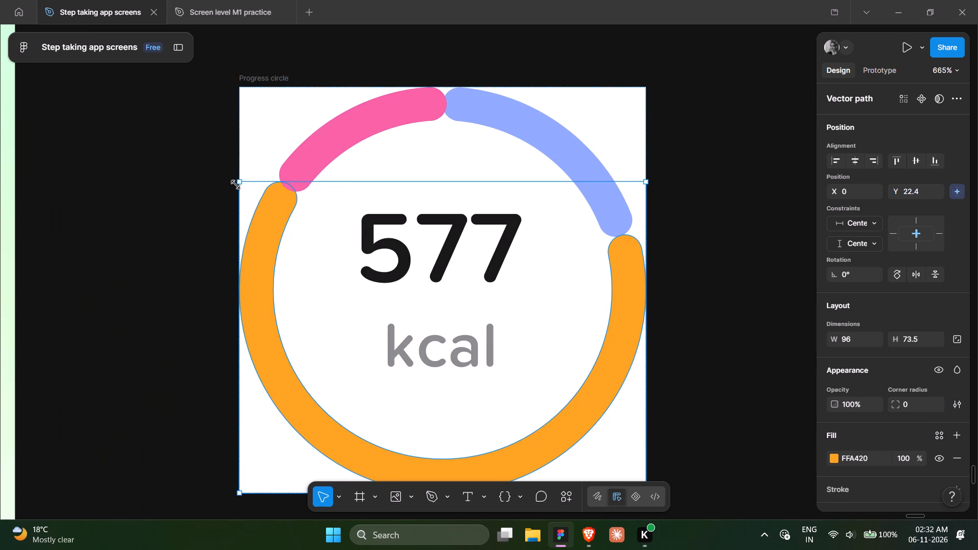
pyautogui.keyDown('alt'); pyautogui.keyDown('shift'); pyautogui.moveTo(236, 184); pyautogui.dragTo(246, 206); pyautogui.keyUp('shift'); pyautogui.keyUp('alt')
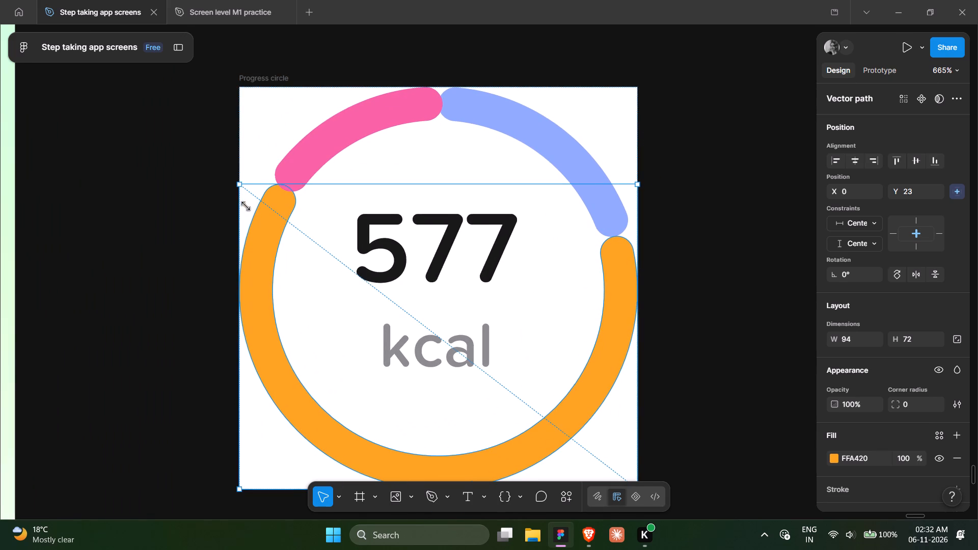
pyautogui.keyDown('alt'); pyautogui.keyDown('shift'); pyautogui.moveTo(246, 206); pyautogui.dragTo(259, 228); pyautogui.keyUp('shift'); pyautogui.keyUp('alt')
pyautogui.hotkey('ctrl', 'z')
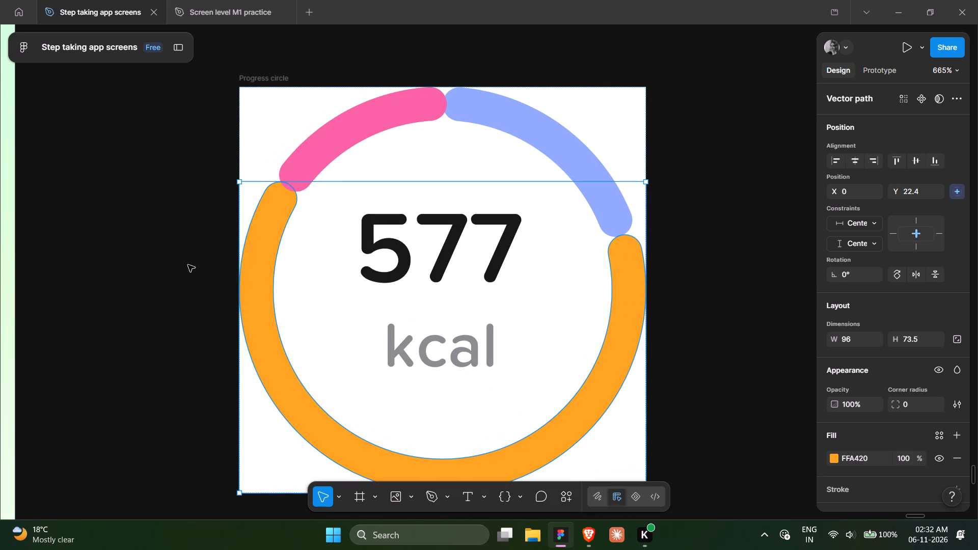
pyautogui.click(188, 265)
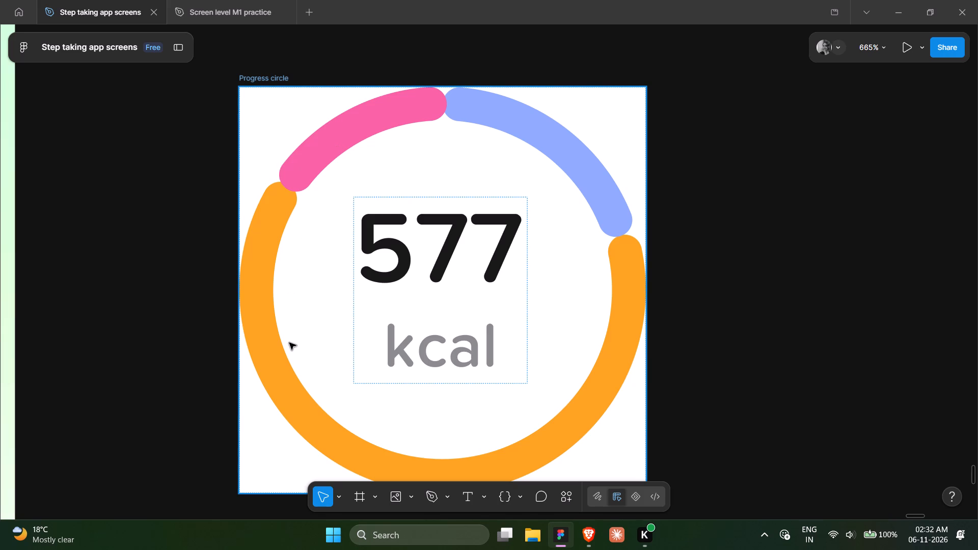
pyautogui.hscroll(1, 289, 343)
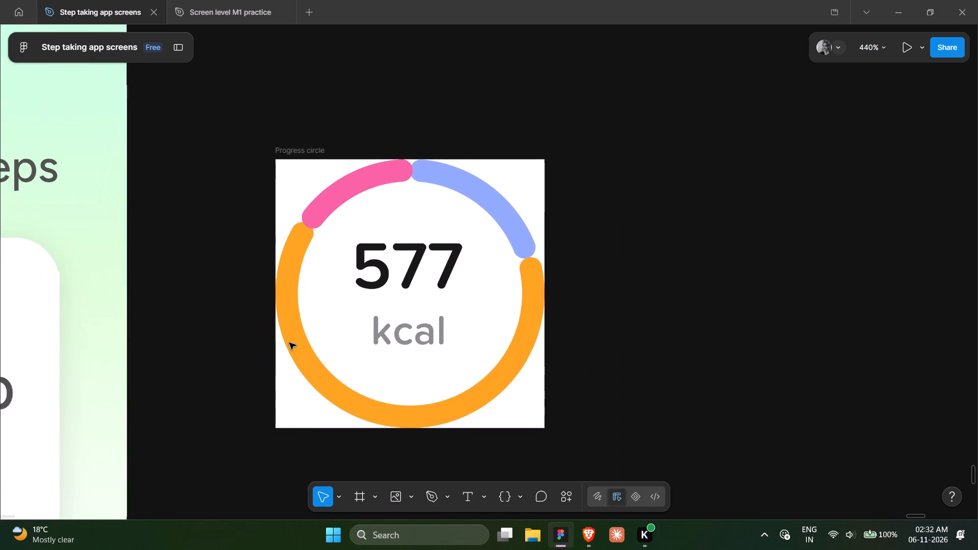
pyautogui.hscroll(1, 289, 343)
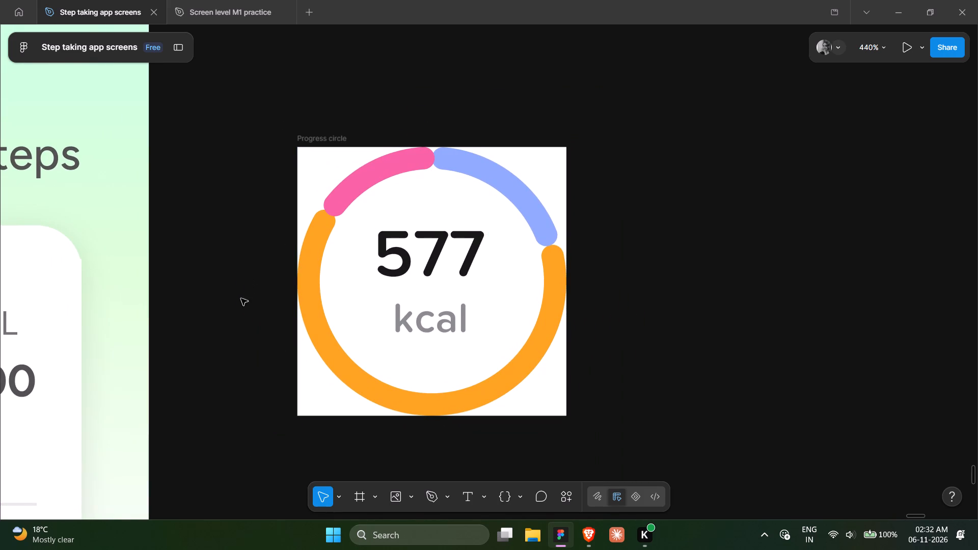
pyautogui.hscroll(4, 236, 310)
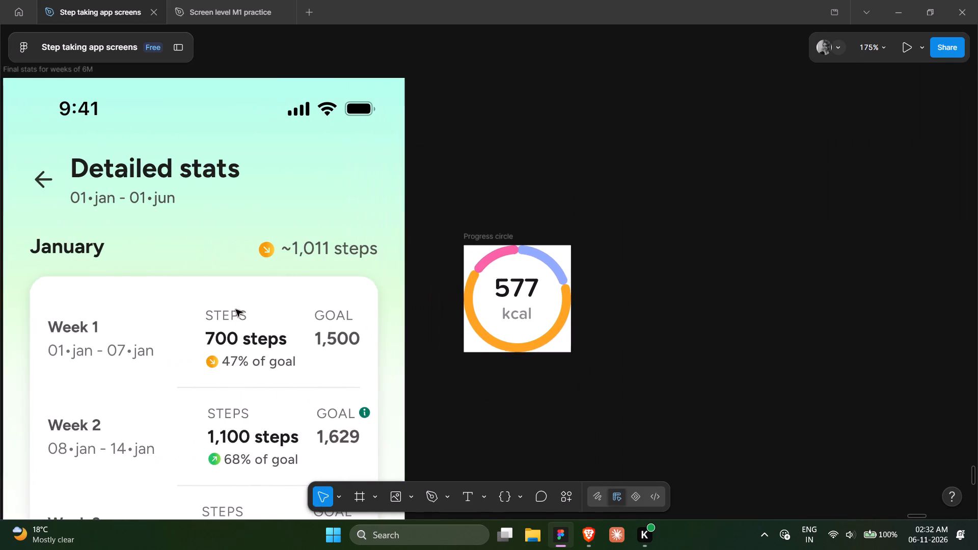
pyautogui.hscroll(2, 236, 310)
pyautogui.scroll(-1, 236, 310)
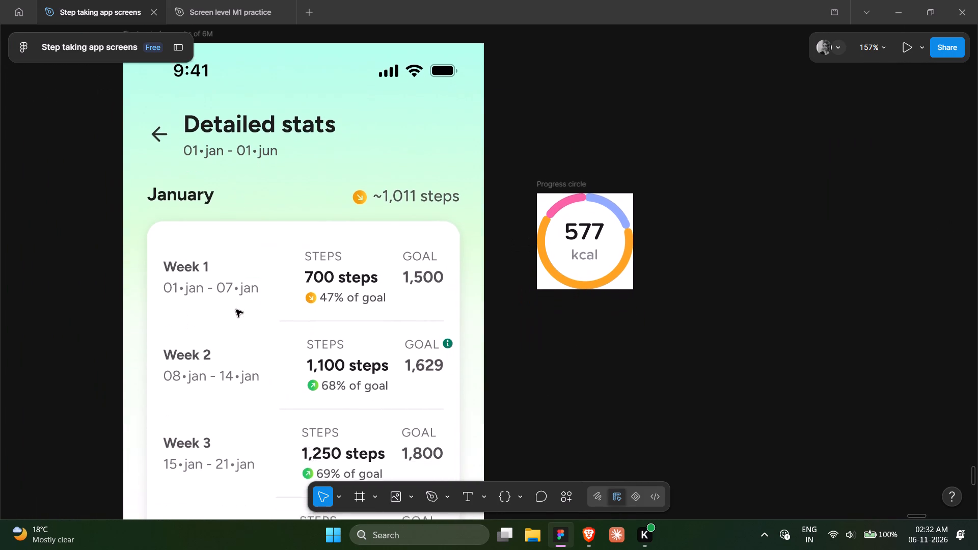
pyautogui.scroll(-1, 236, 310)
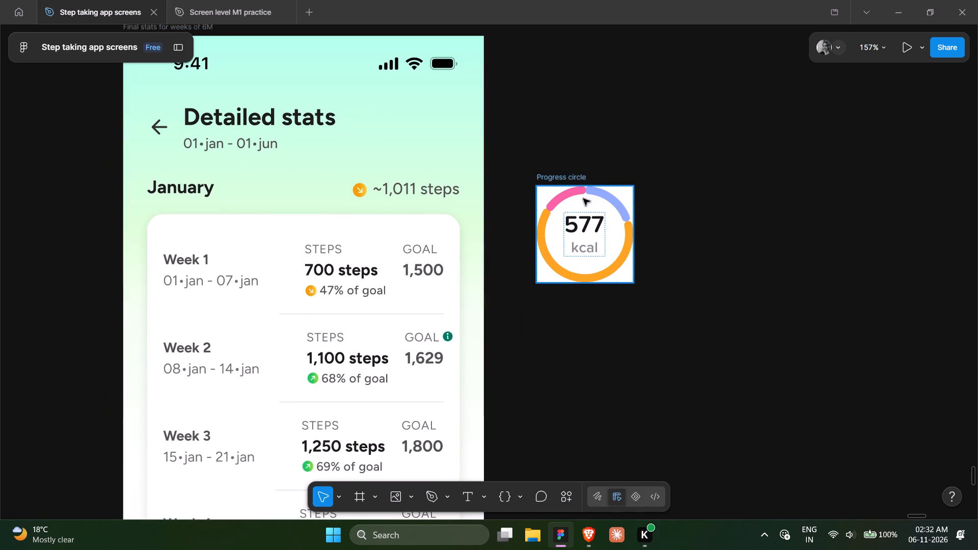
# Edit the pink arc's vector points, moving its lower rounded end up along the ring to open a gap from the orange arc.
pyautogui.hscroll(-1, 583, 199)
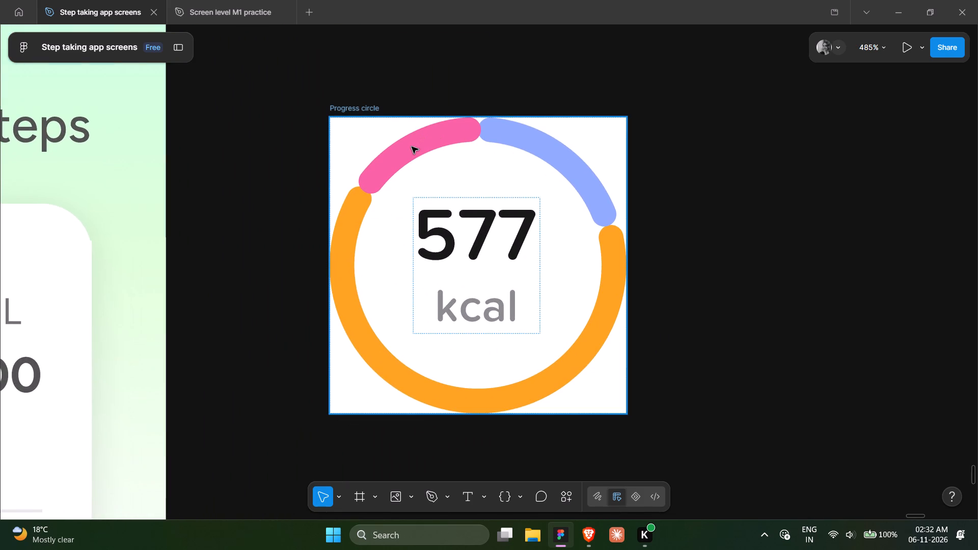
pyautogui.keyDown('ctrl'); pyautogui.click(412, 147); pyautogui.keyUp('ctrl')
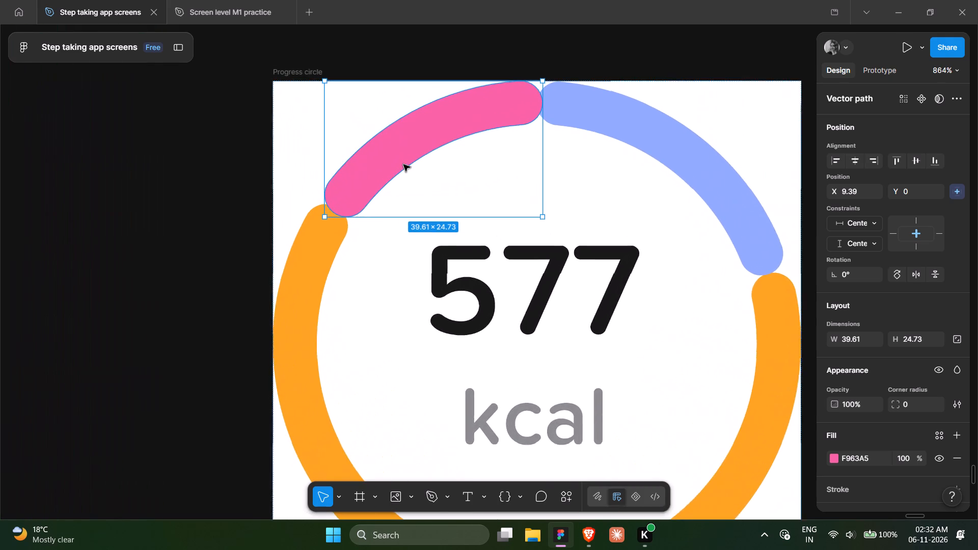
pyautogui.hscroll(-1, 403, 164)
pyautogui.doubleClick(382, 131)
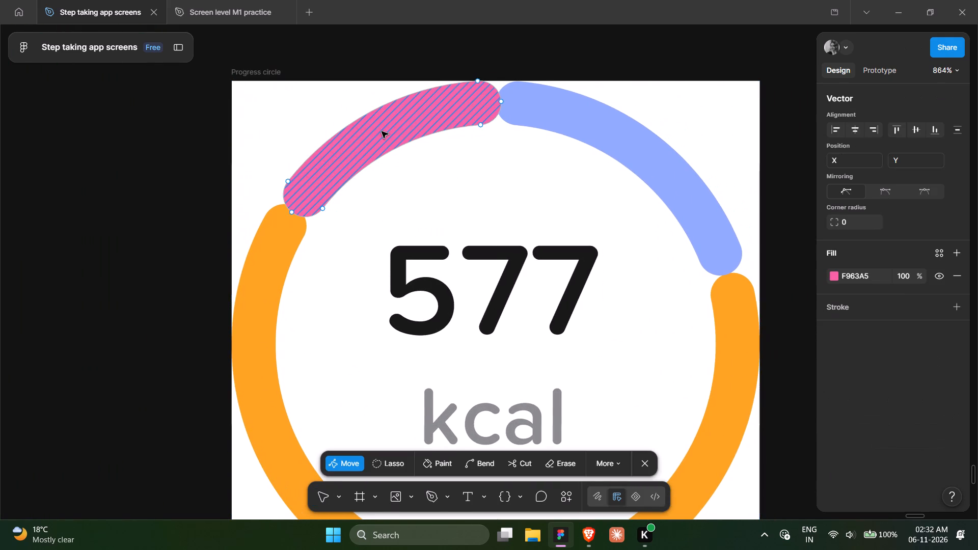
pyautogui.scroll(1, 382, 131)
pyautogui.moveTo(279, 194); pyautogui.dragTo(281, 195)
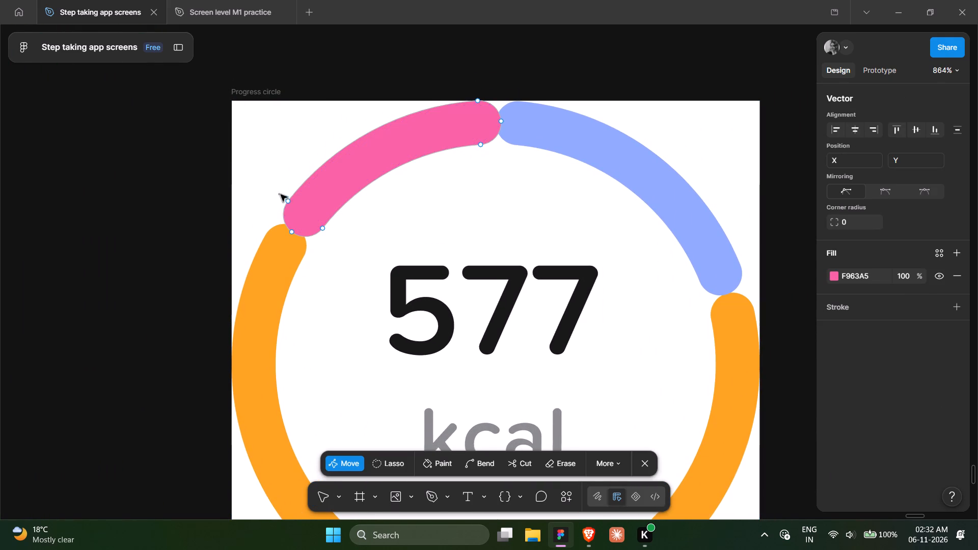
pyautogui.moveTo(281, 195); pyautogui.dragTo(334, 238)
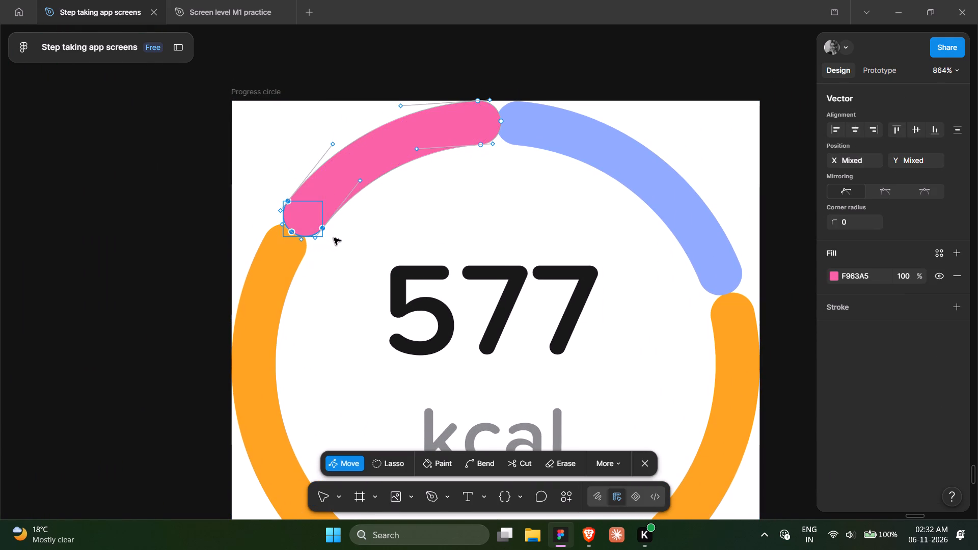
pyautogui.moveTo(302, 221); pyautogui.dragTo(305, 218)
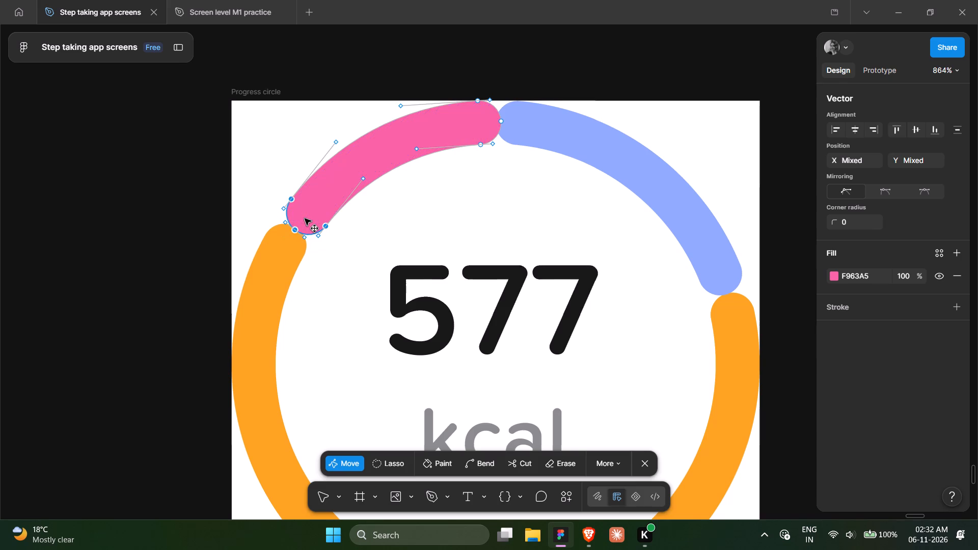
pyautogui.moveTo(305, 218); pyautogui.dragTo(307, 215)
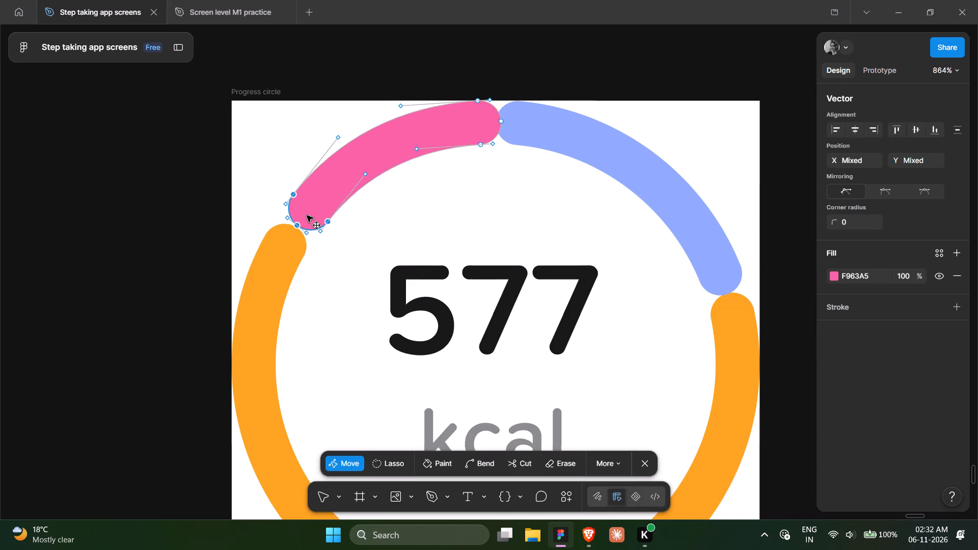
pyautogui.moveTo(307, 215); pyautogui.dragTo(308, 211)
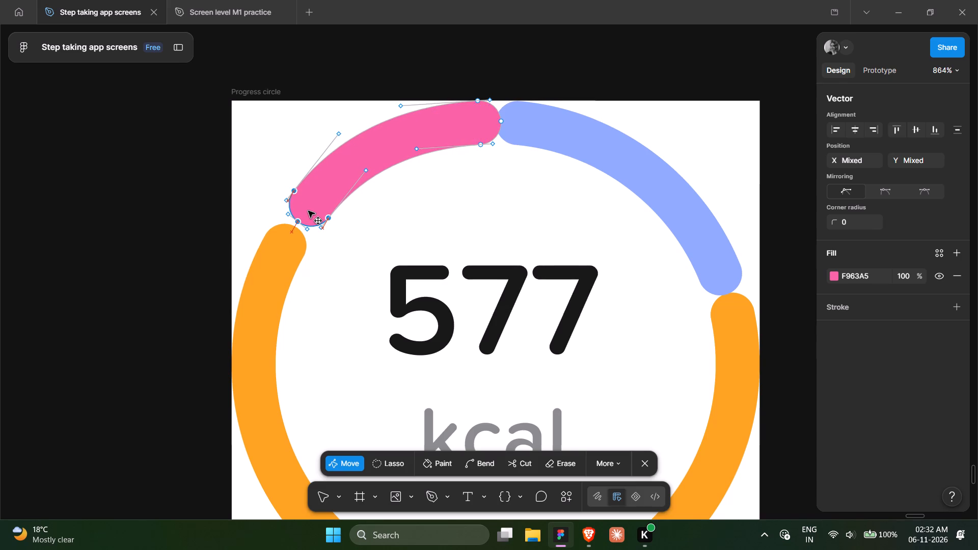
pyautogui.moveTo(308, 211); pyautogui.dragTo(309, 210)
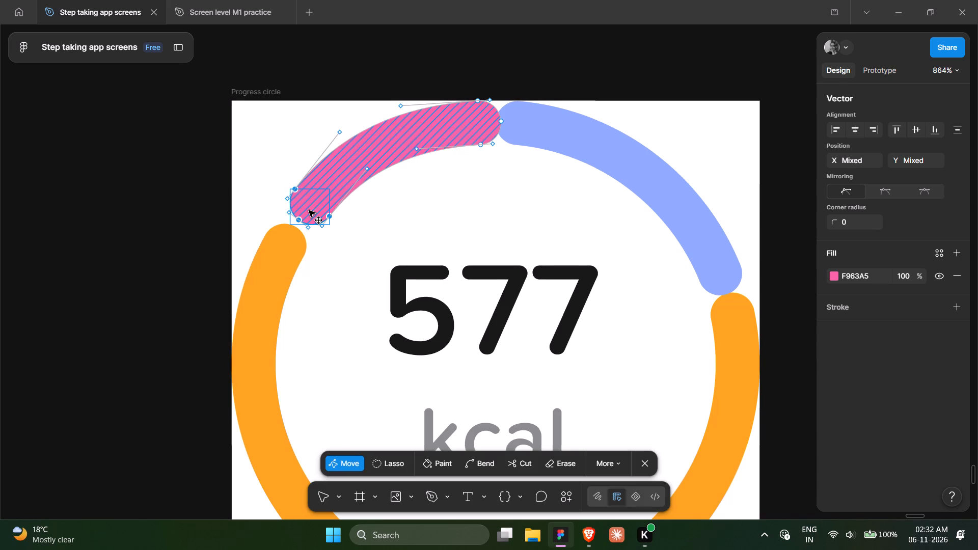
# Pull the pink arc's upper rounded end back from the blue arc to open a gap, leaving the pink arc about 36.4 × 22.5.
pyautogui.scroll(1, 388, 183)
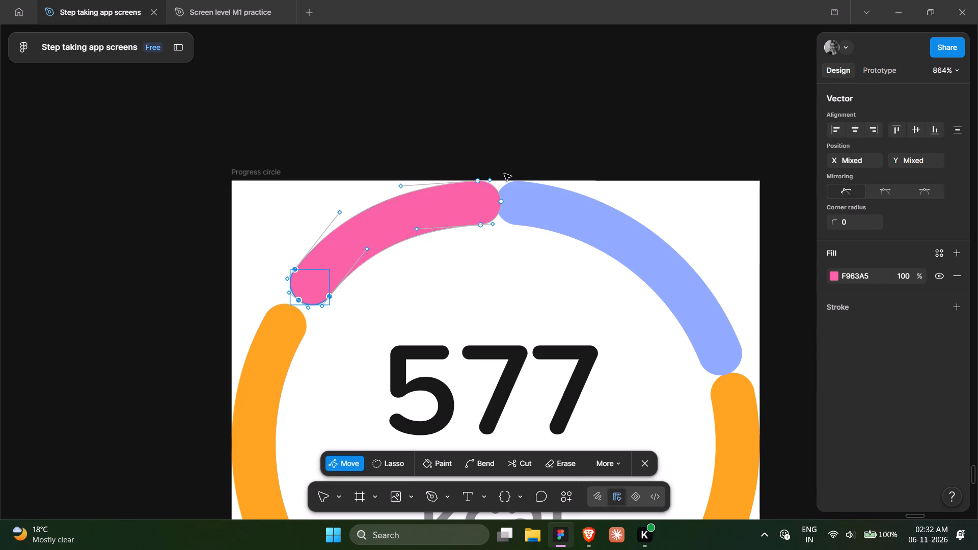
pyautogui.moveTo(503, 171); pyautogui.dragTo(466, 239)
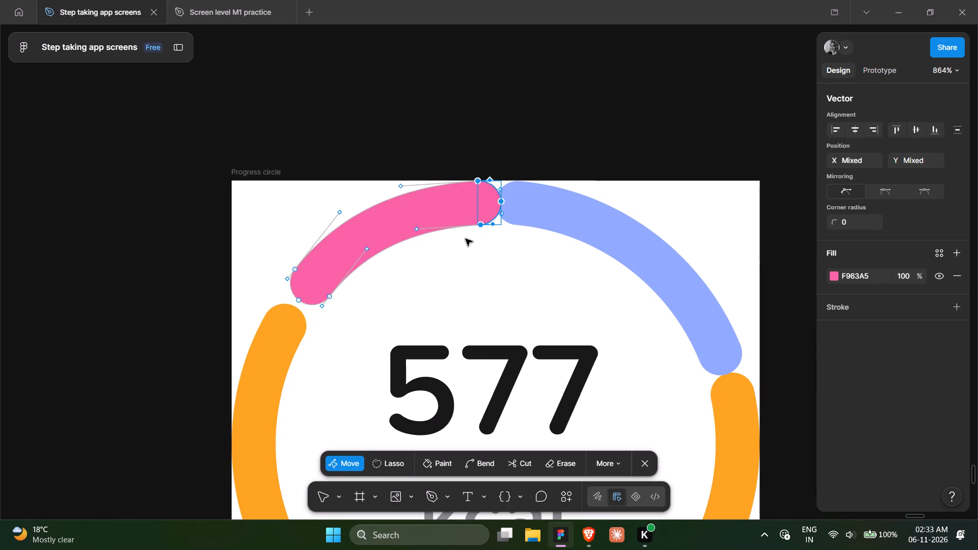
pyautogui.moveTo(469, 201); pyautogui.dragTo(464, 201)
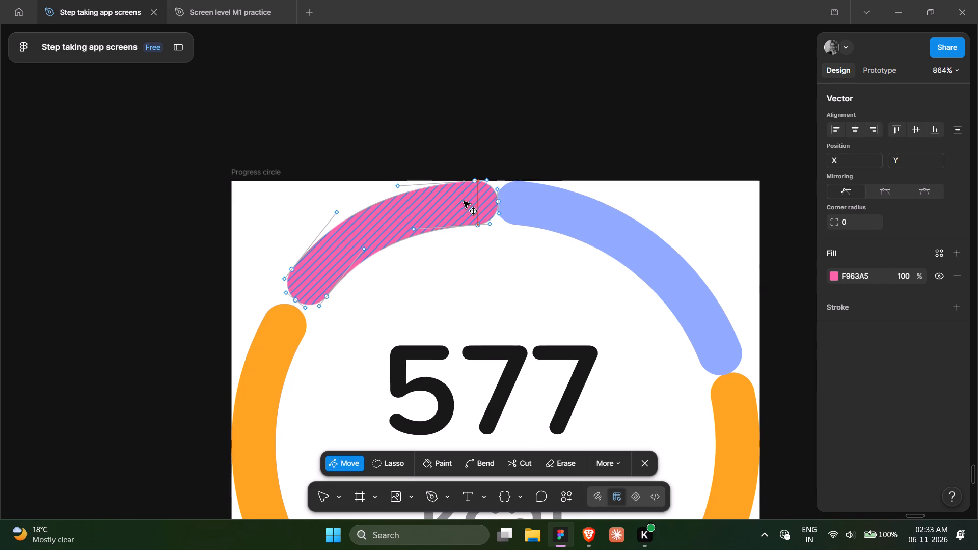
pyautogui.moveTo(464, 201); pyautogui.dragTo(462, 201)
pyautogui.hotkey('ctrl', 'z')
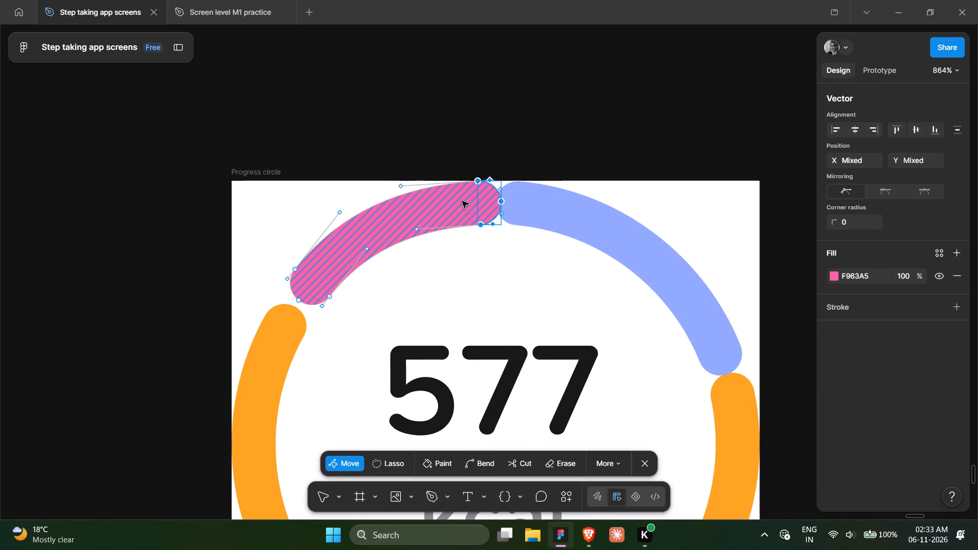
pyautogui.moveTo(487, 201); pyautogui.dragTo(482, 201)
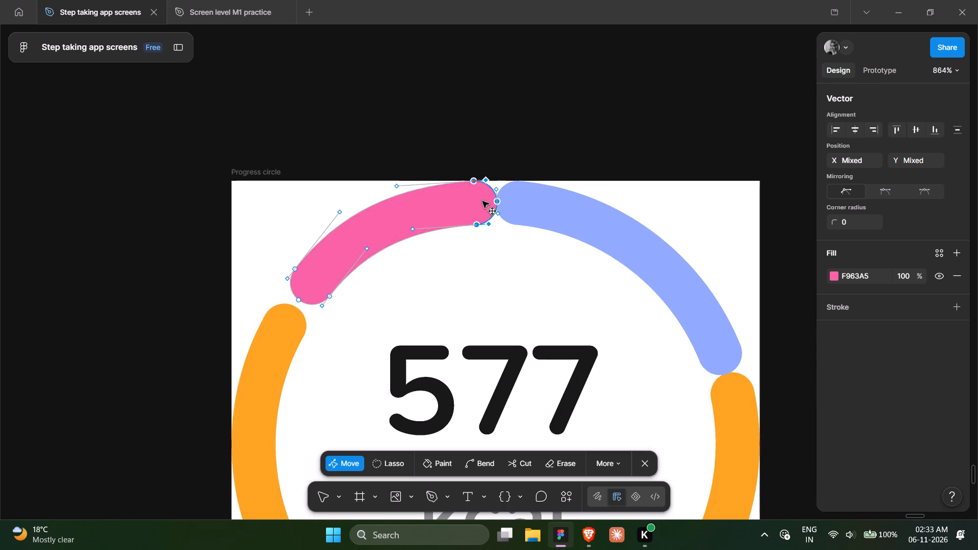
pyautogui.moveTo(482, 201); pyautogui.dragTo(481, 202)
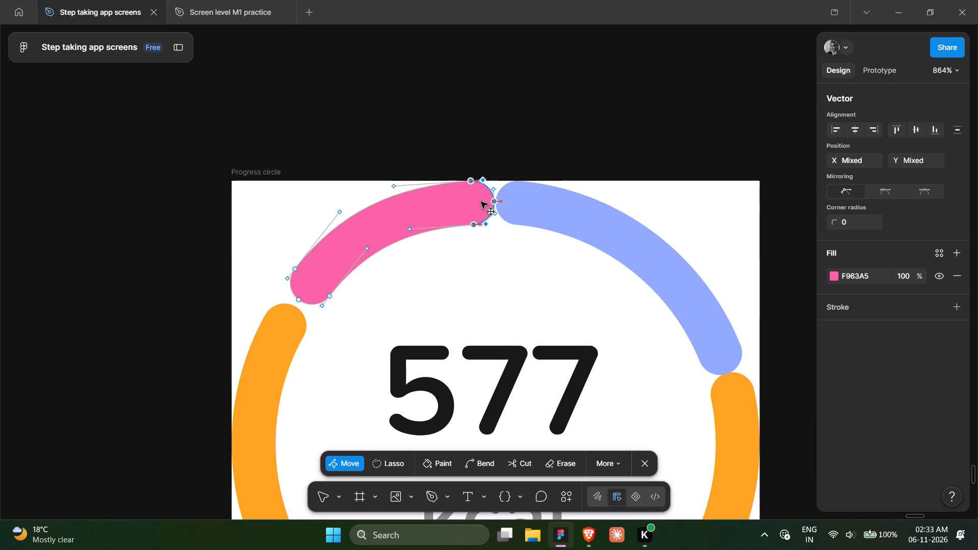
pyautogui.moveTo(481, 202); pyautogui.dragTo(475, 202)
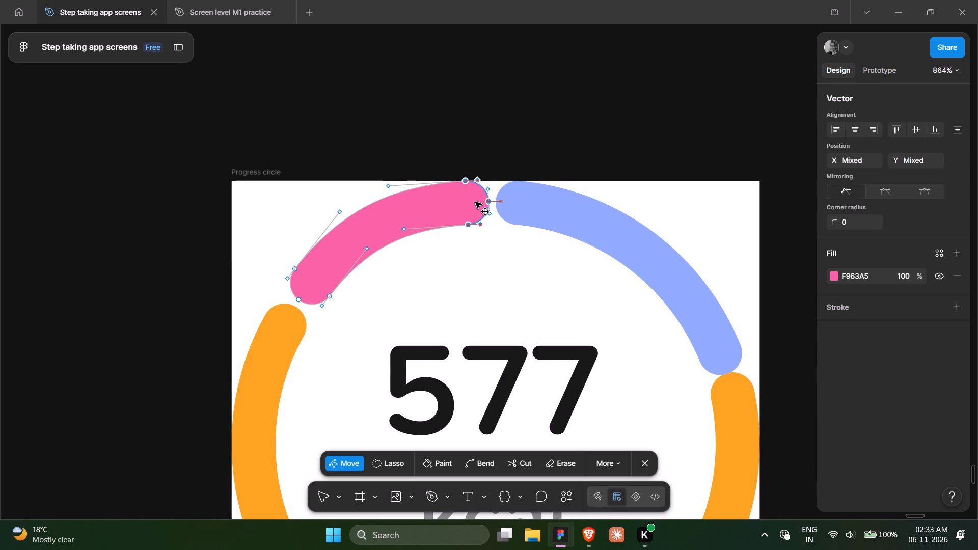
pyautogui.moveTo(475, 202); pyautogui.dragTo(476, 202)
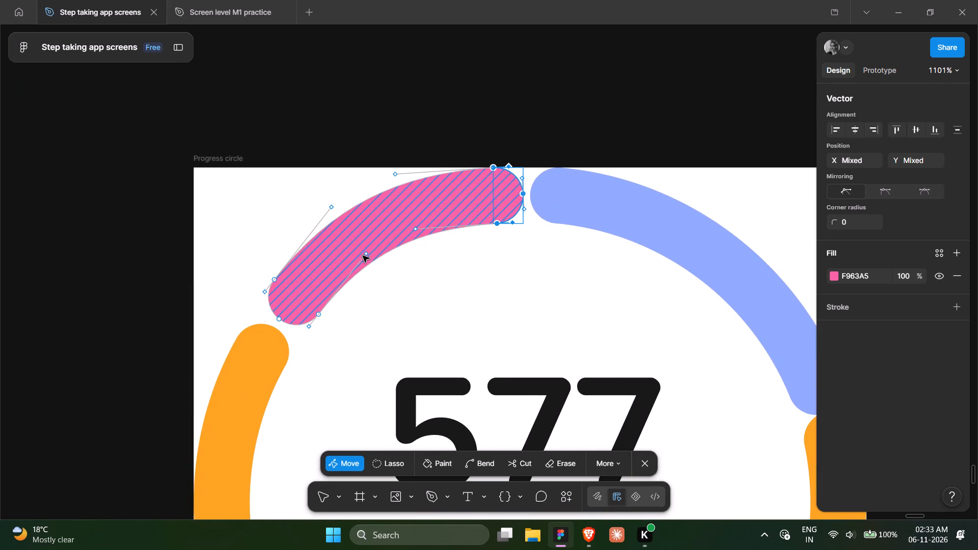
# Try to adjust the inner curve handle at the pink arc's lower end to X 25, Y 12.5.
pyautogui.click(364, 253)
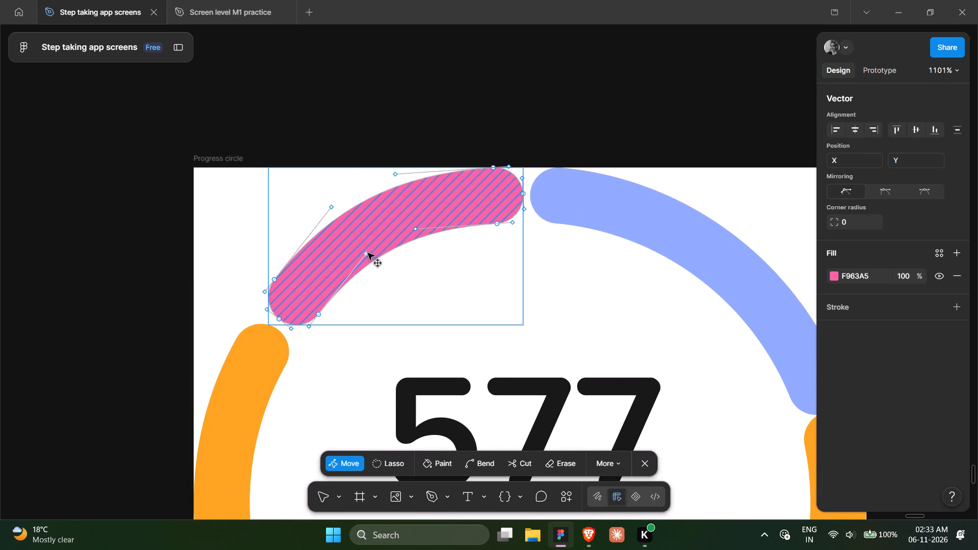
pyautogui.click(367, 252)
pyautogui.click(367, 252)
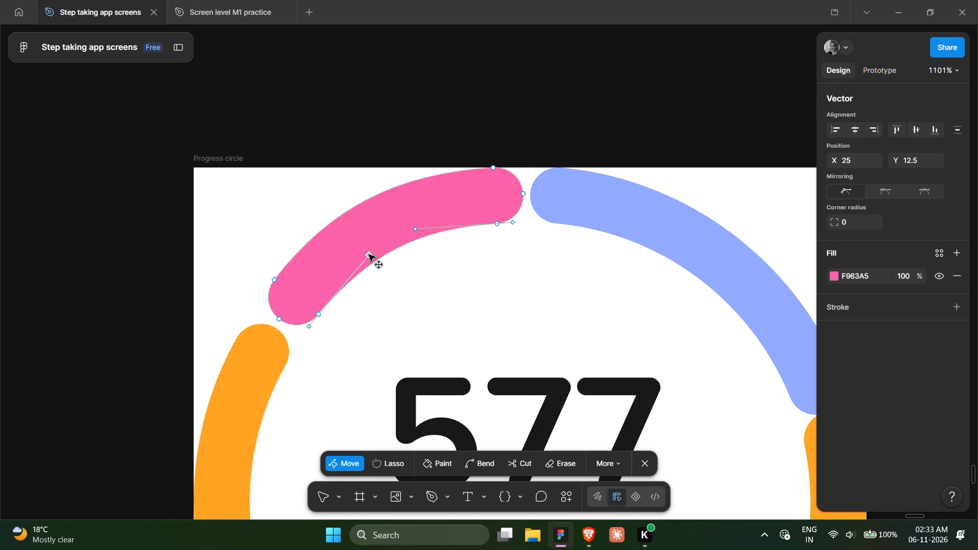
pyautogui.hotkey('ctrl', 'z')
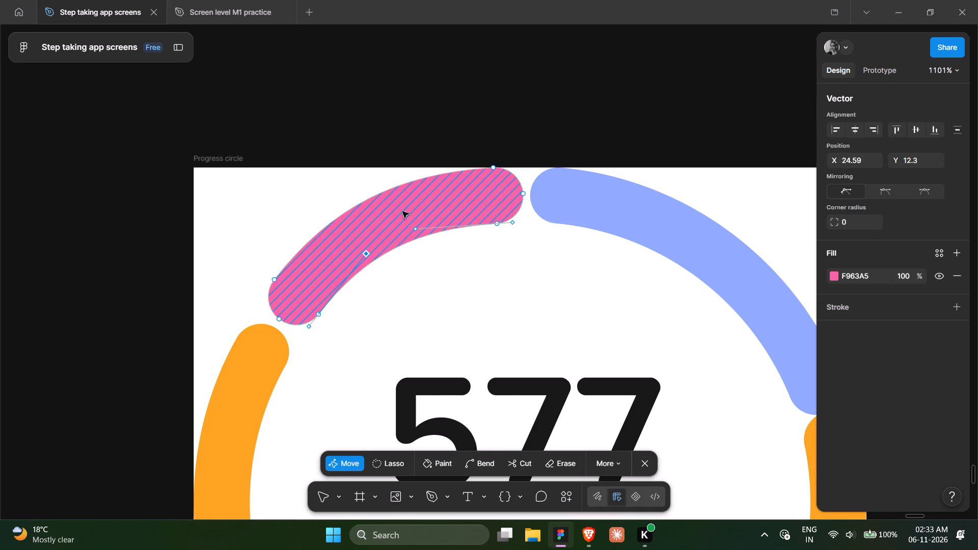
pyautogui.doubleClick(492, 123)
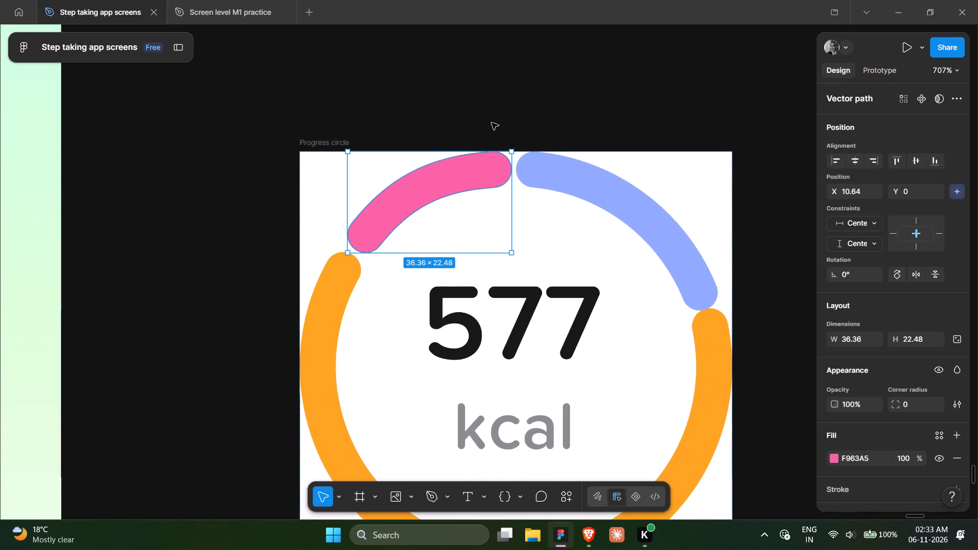
# Adjust the pink arc's outer curve handles, the lower one to X 20, Y 6 and the upper one to about X 28.5, Y 1.5.
pyautogui.doubleClick(418, 197)
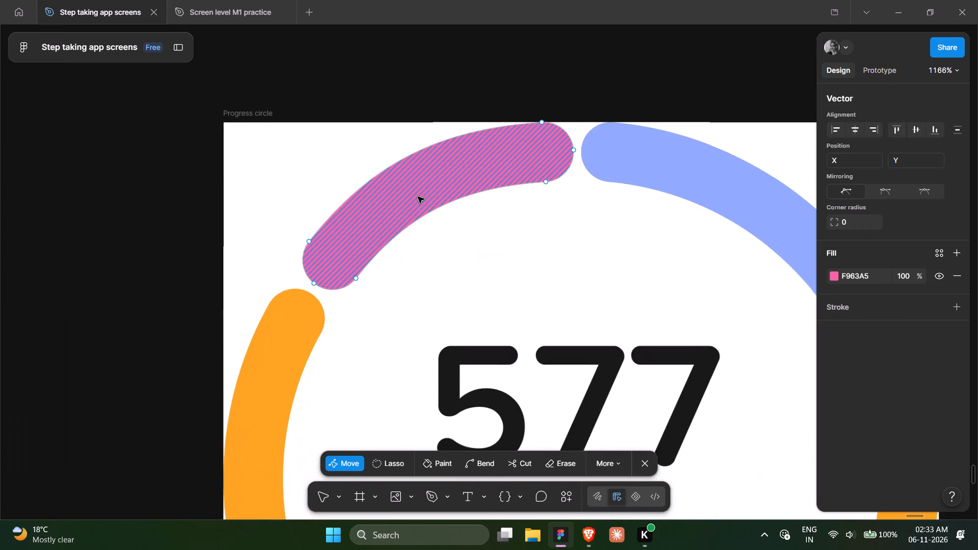
pyautogui.click(307, 242)
pyautogui.scroll(1, 307, 242)
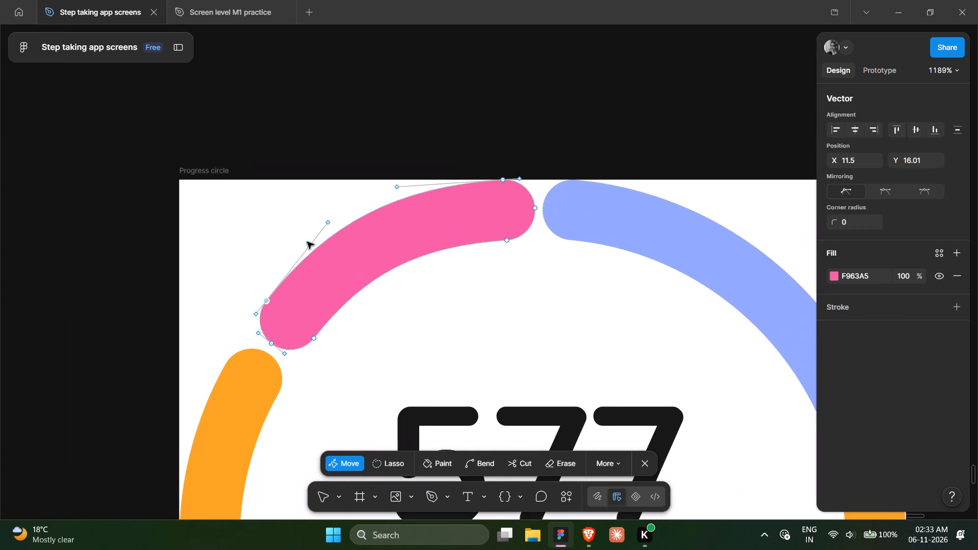
pyautogui.scroll(1, 307, 242)
pyautogui.click(324, 228)
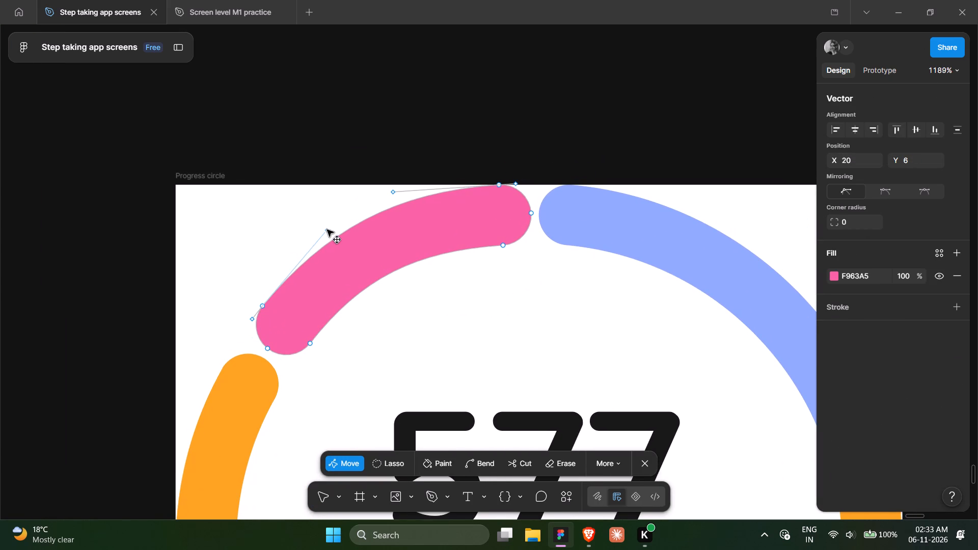
pyautogui.click(392, 192)
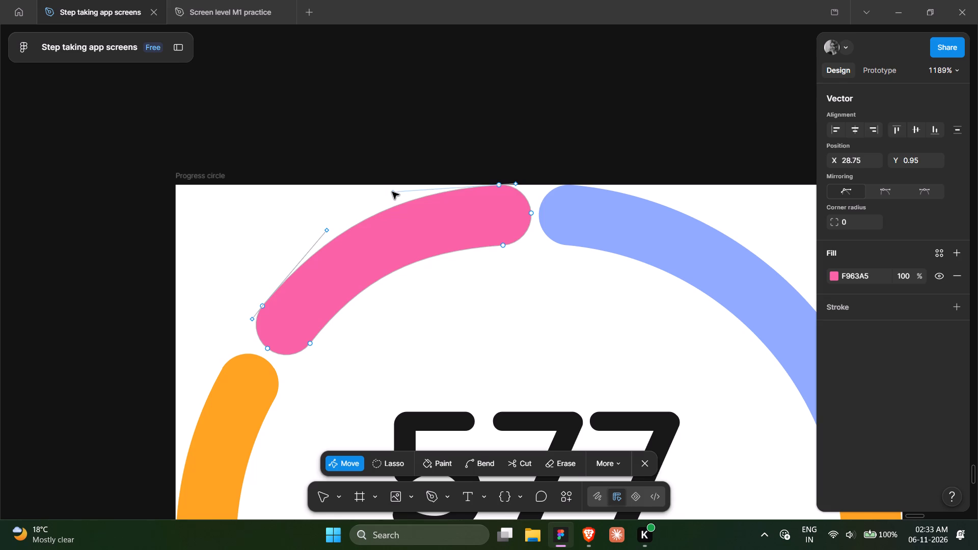
pyautogui.click(393, 192)
pyautogui.moveTo(393, 192); pyautogui.dragTo(393, 198)
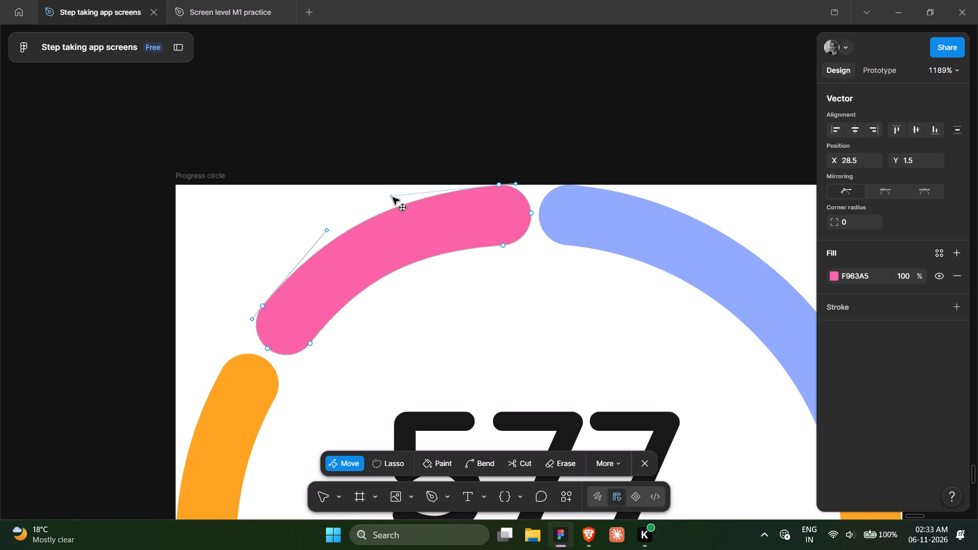
pyautogui.moveTo(393, 198); pyautogui.dragTo(394, 197)
pyautogui.doubleClick(454, 133)
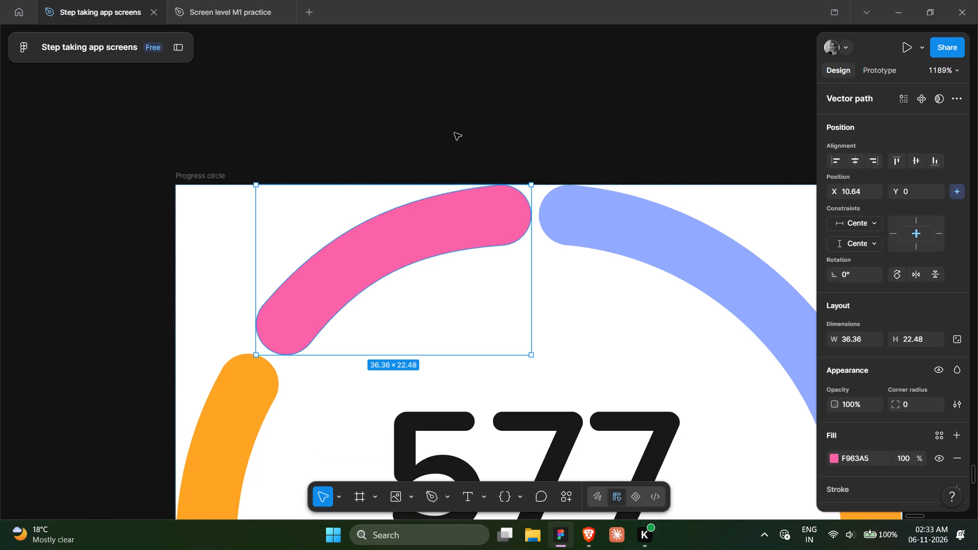
pyautogui.click(454, 133)
# Edit the blue arc's vector points, shifting its upper rounded end slightly away from the pink arc to widen their gap.
pyautogui.hscroll(-3, 454, 133)
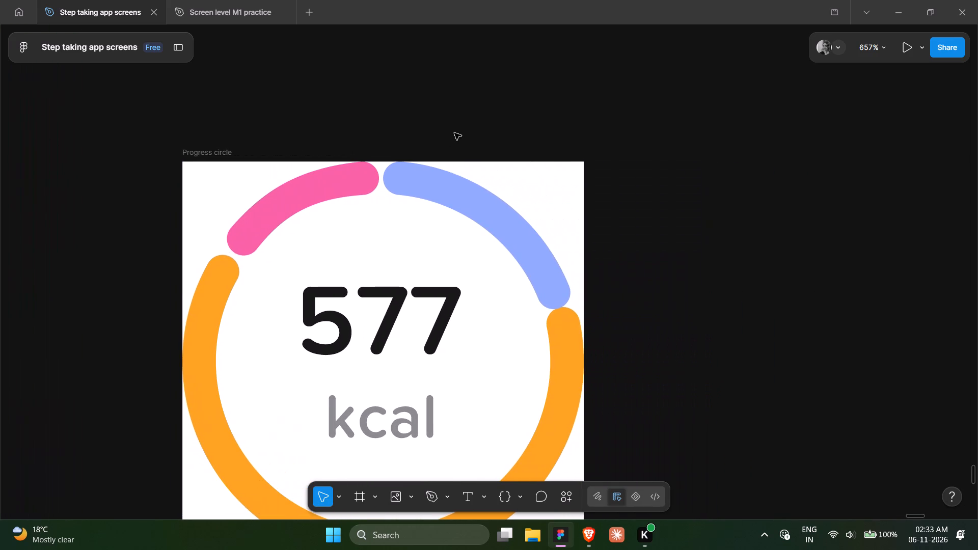
pyautogui.click(442, 188)
pyautogui.doubleClick(442, 188)
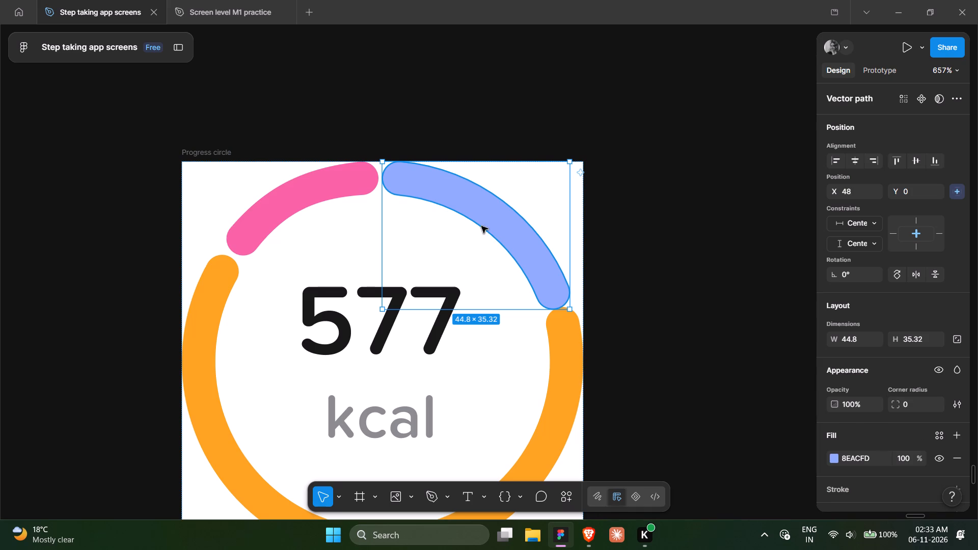
pyautogui.doubleClick(480, 208)
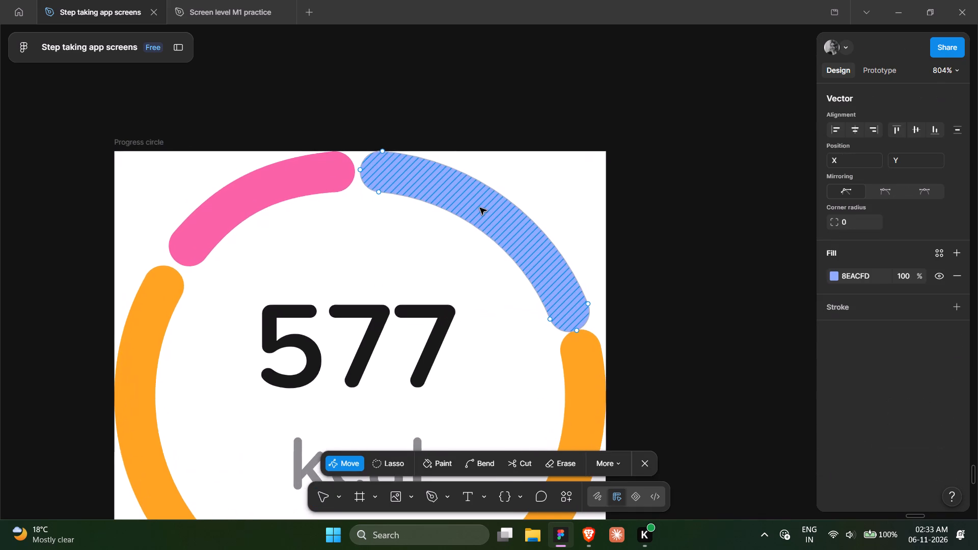
pyautogui.scroll(1, 480, 208)
pyautogui.moveTo(396, 183); pyautogui.dragTo(359, 248)
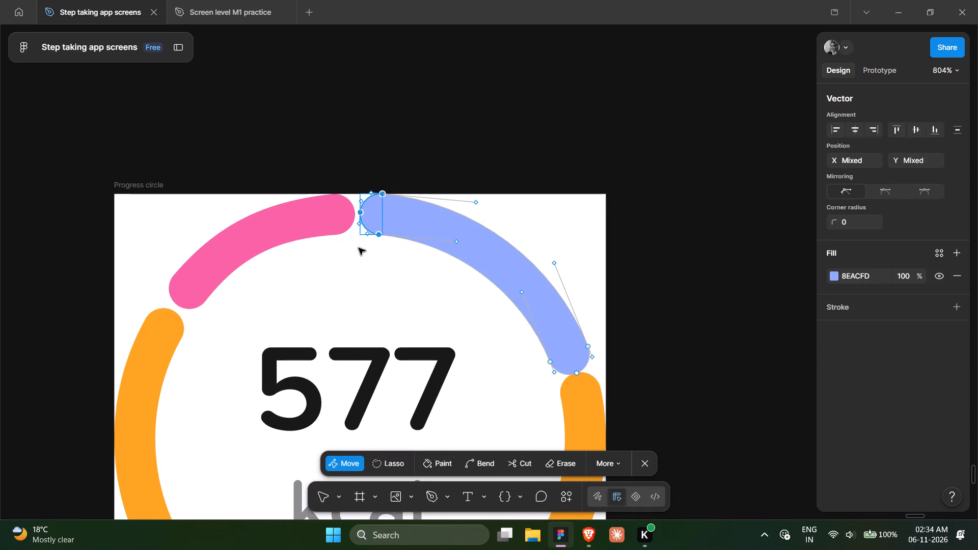
pyautogui.click(372, 211)
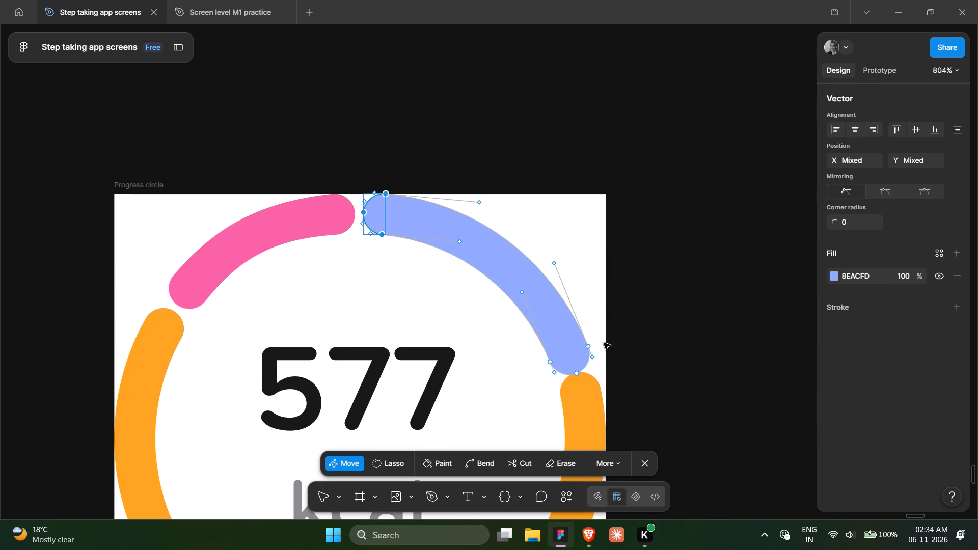
# Move the blue arc's lower rounded end back up along the ring to open a gap from the orange arc.
pyautogui.moveTo(607, 341); pyautogui.dragTo(545, 377)
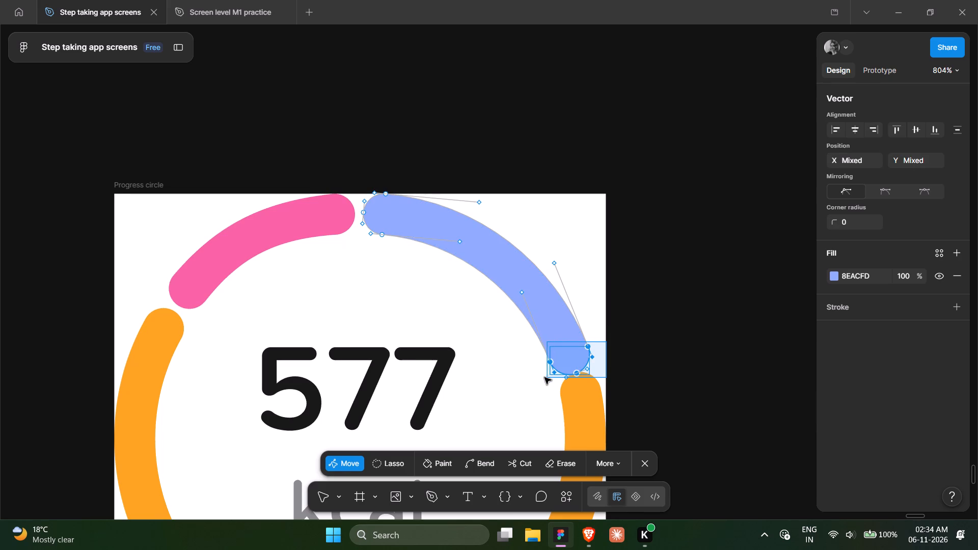
pyautogui.moveTo(545, 377); pyautogui.dragTo(542, 377)
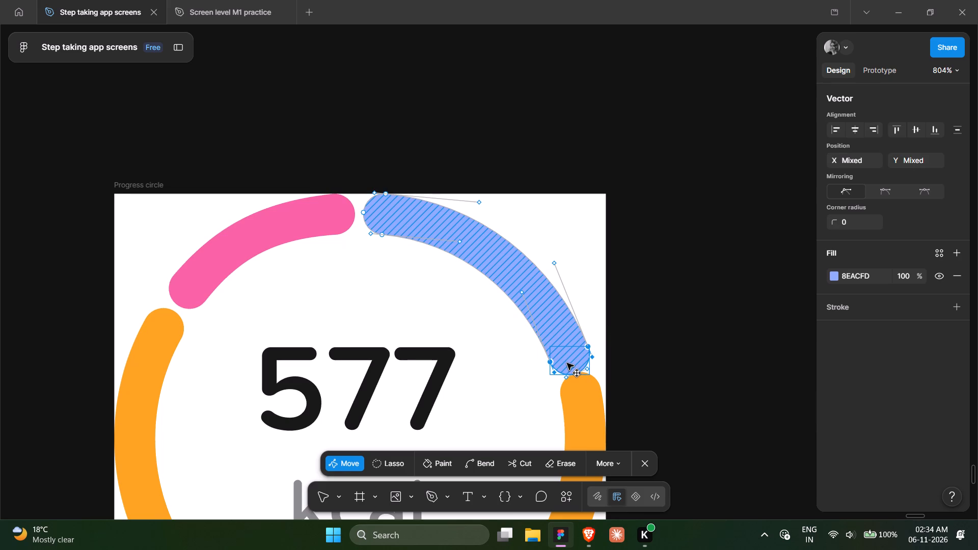
pyautogui.moveTo(570, 361); pyautogui.dragTo(569, 354)
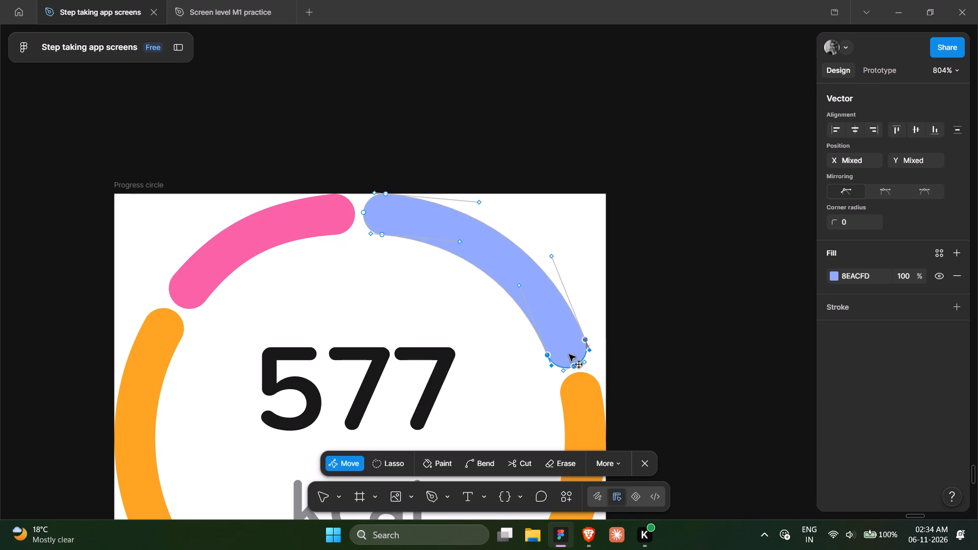
pyautogui.moveTo(569, 354); pyautogui.dragTo(568, 353)
pyautogui.moveTo(568, 353); pyautogui.dragTo(569, 353)
pyautogui.moveTo(569, 353); pyautogui.dragTo(569, 354)
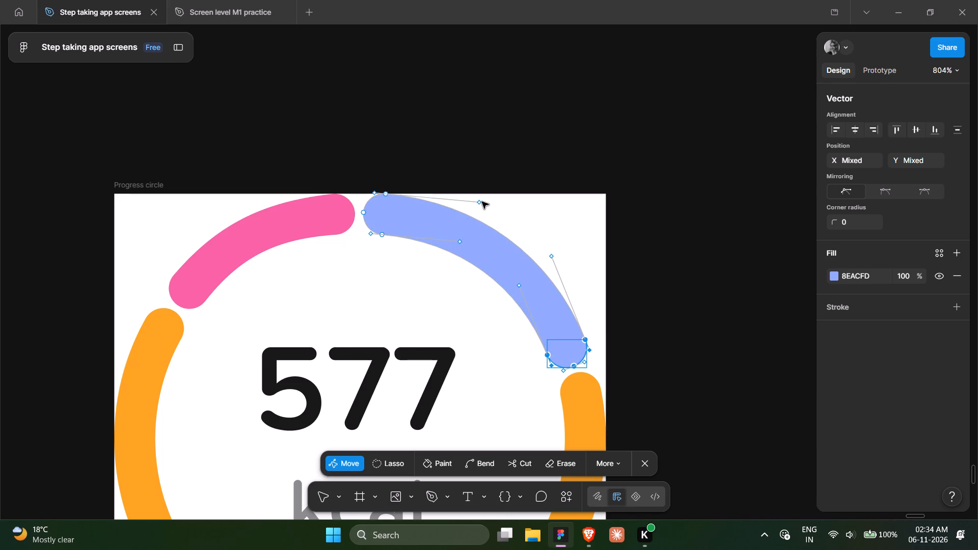
# Adjust the blue arc's outer curve handles to about X 71.5, Y 2.5 and X 85.5, Y 12.5, leaving the arc about 43.6 × 34.
pyautogui.click(479, 202)
pyautogui.click(479, 202)
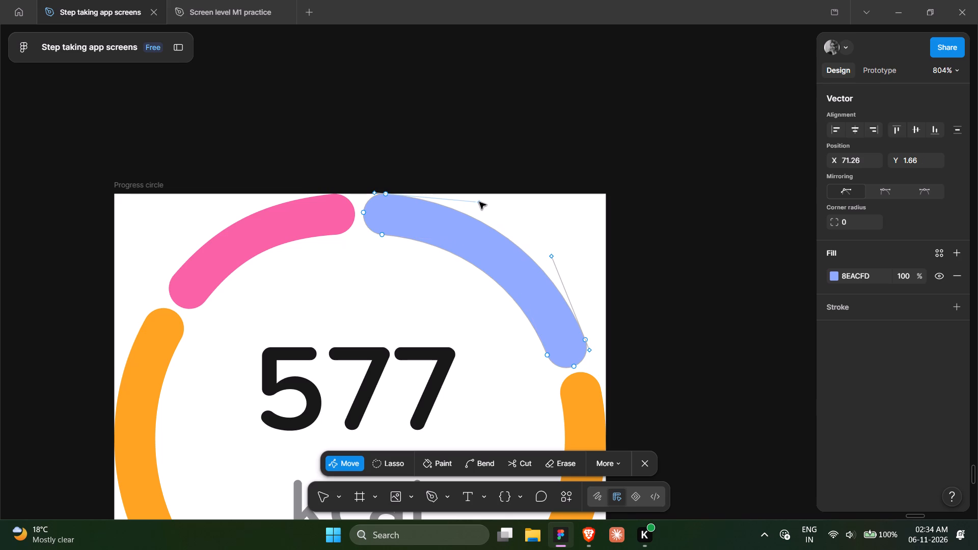
pyautogui.moveTo(479, 202); pyautogui.dragTo(479, 207)
pyautogui.click(550, 256)
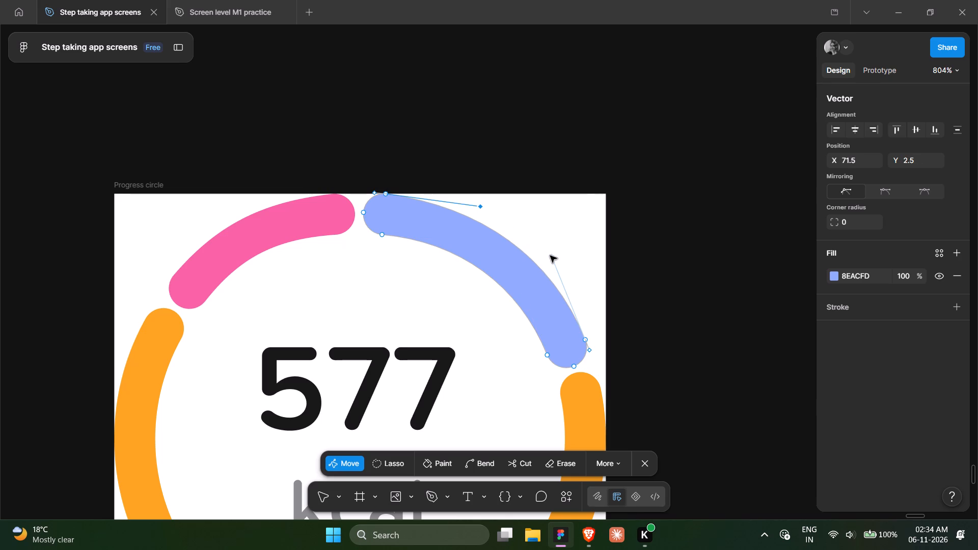
pyautogui.click(553, 256)
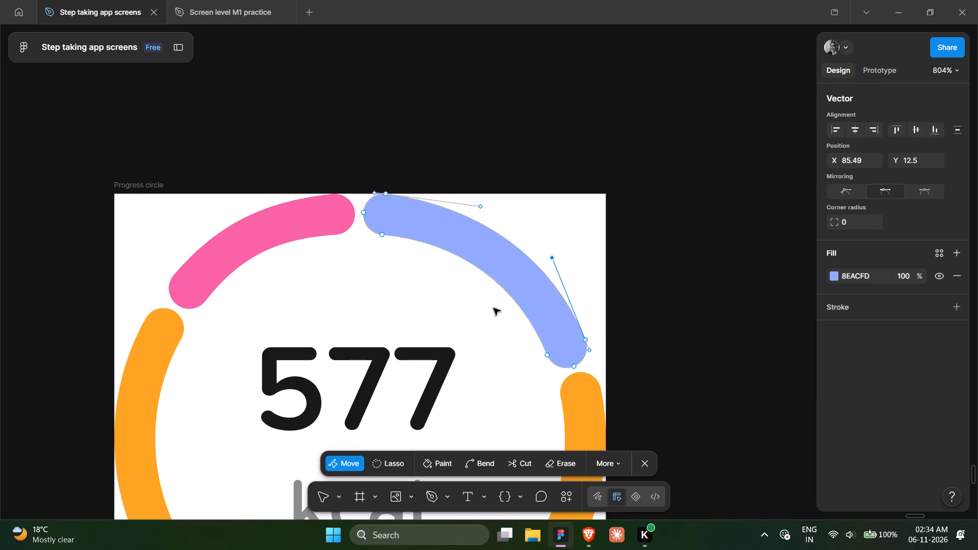
pyautogui.doubleClick(667, 330)
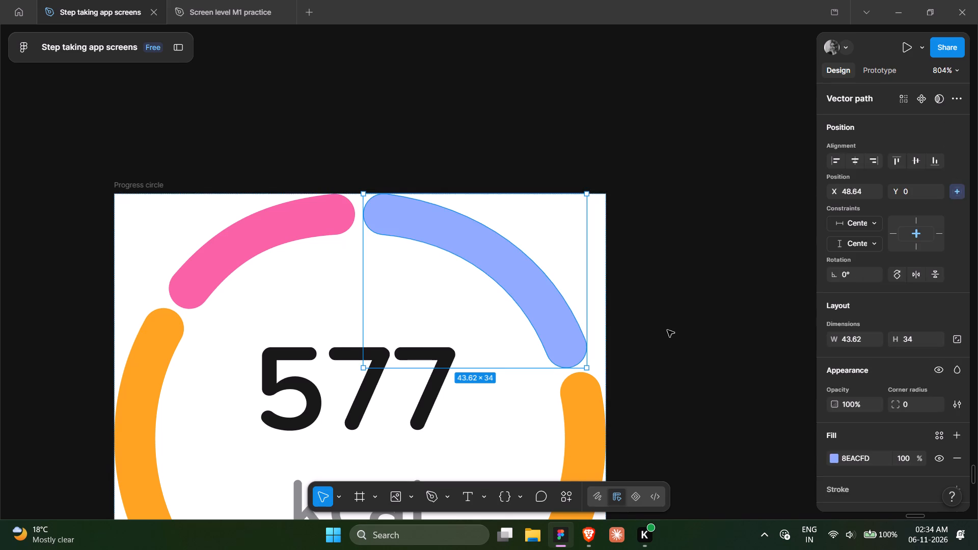
pyautogui.click(667, 330)
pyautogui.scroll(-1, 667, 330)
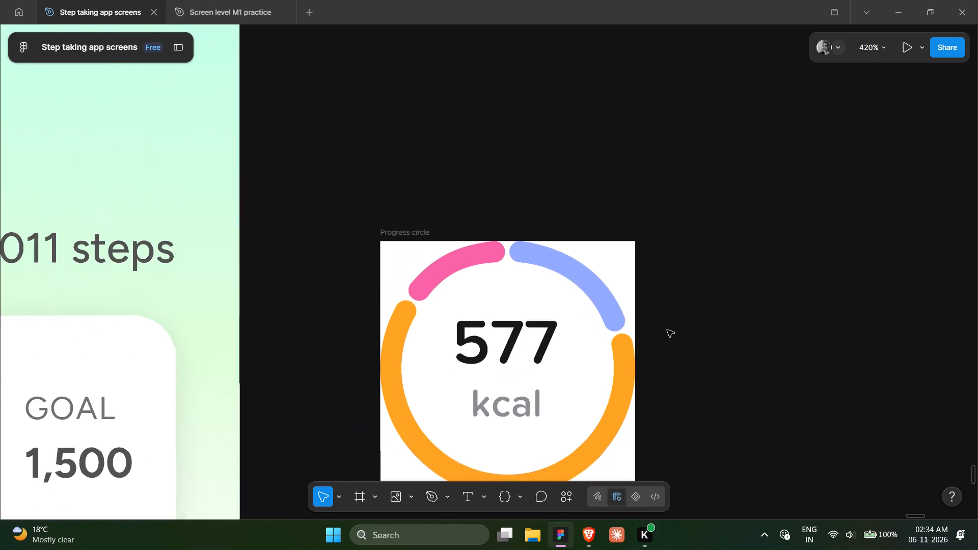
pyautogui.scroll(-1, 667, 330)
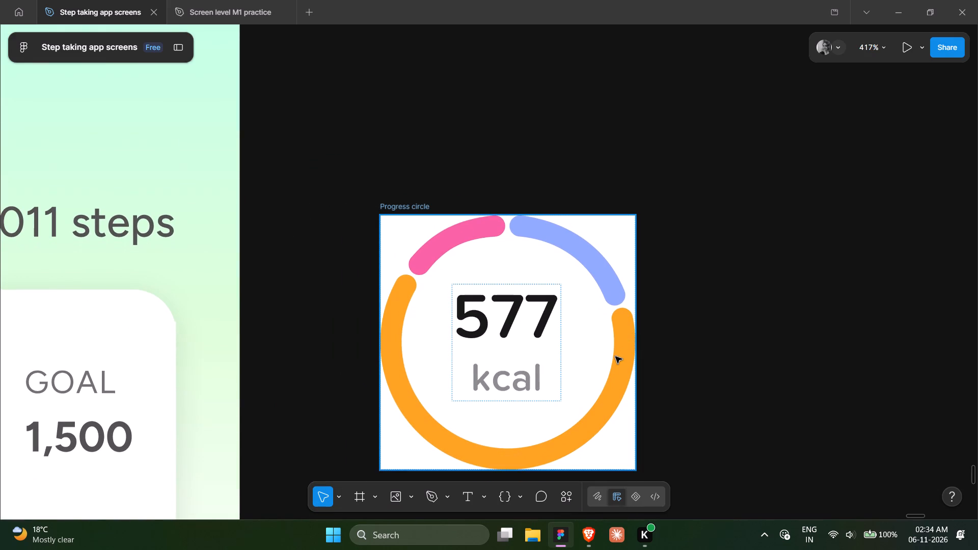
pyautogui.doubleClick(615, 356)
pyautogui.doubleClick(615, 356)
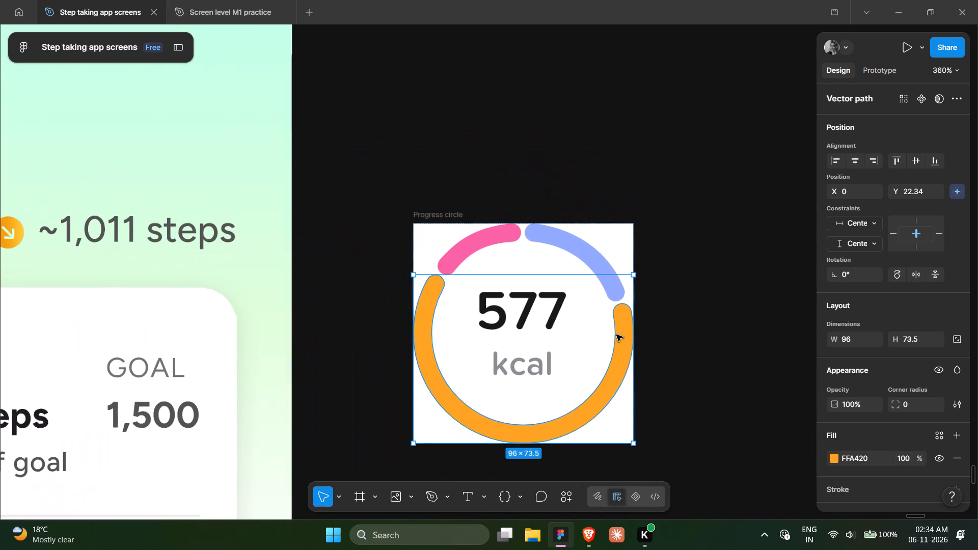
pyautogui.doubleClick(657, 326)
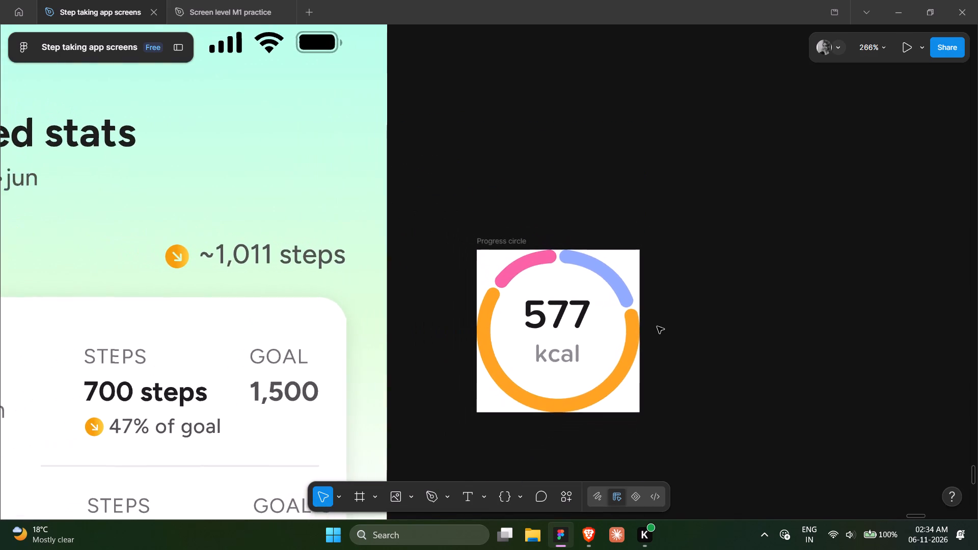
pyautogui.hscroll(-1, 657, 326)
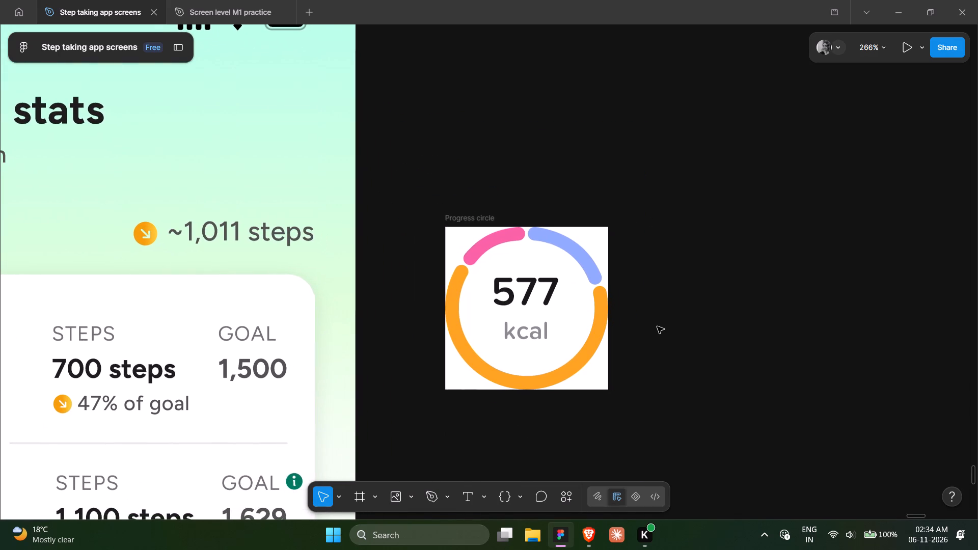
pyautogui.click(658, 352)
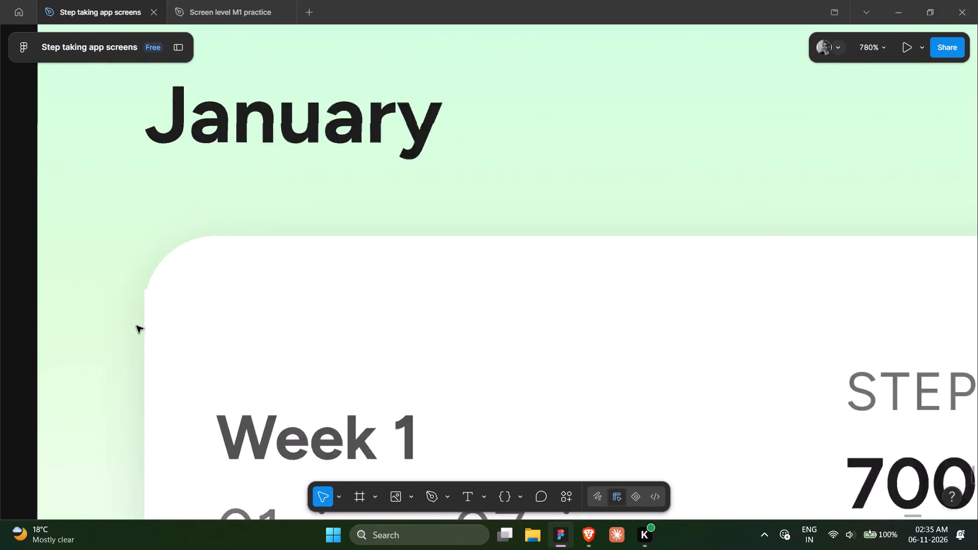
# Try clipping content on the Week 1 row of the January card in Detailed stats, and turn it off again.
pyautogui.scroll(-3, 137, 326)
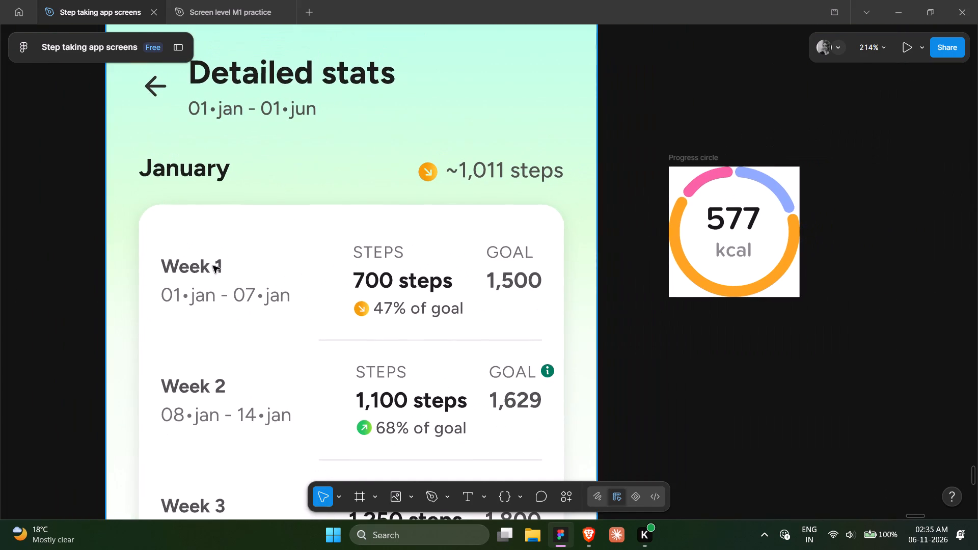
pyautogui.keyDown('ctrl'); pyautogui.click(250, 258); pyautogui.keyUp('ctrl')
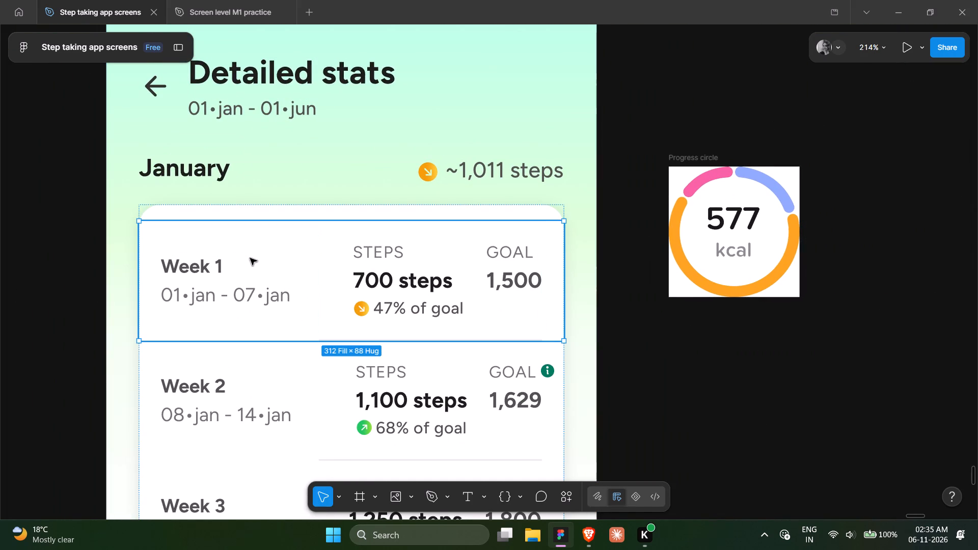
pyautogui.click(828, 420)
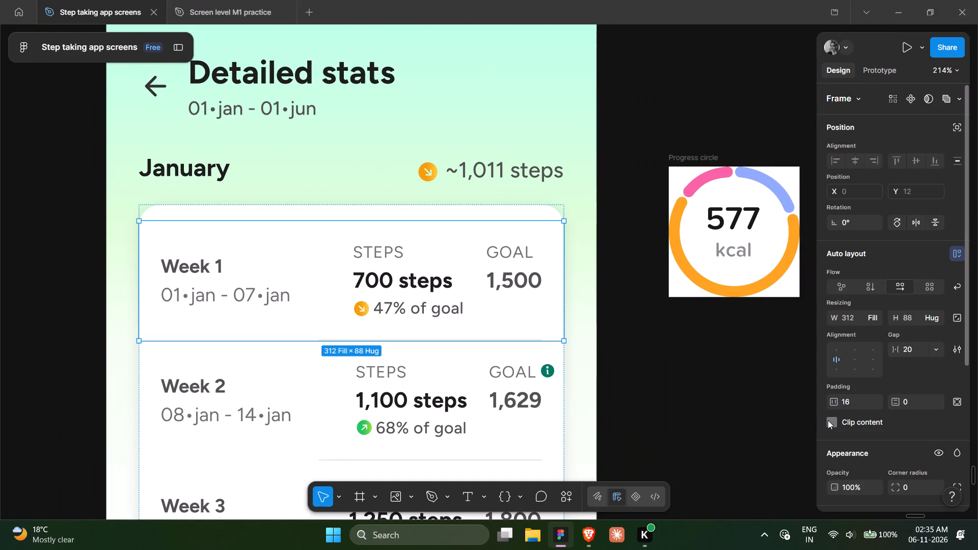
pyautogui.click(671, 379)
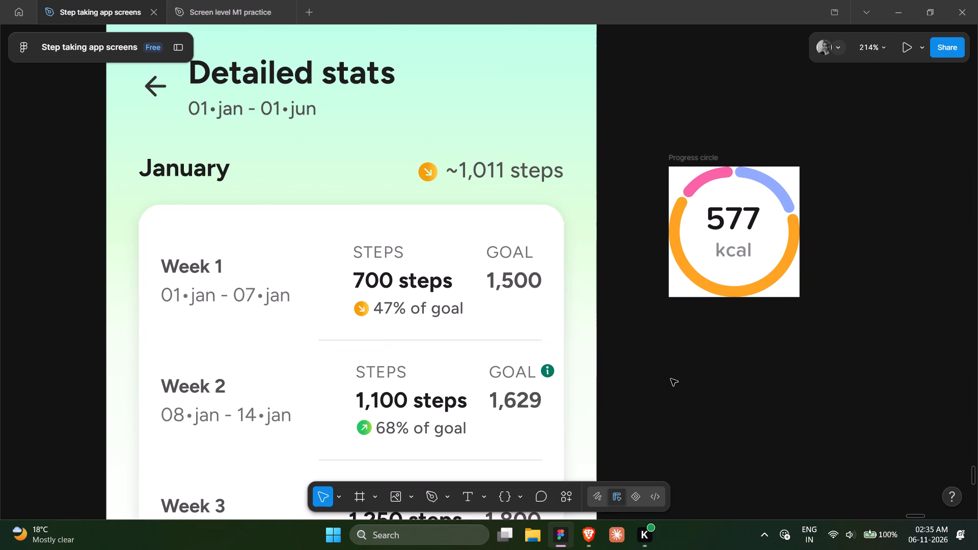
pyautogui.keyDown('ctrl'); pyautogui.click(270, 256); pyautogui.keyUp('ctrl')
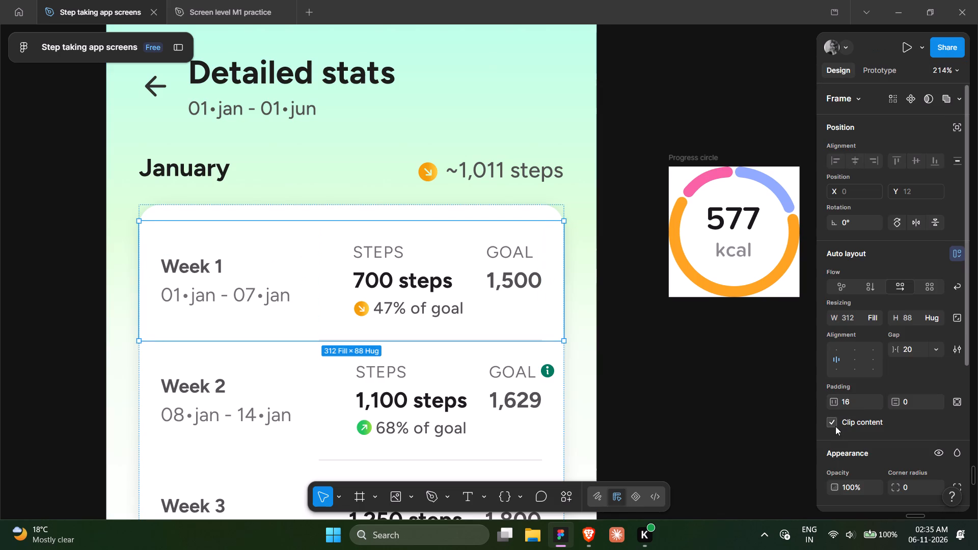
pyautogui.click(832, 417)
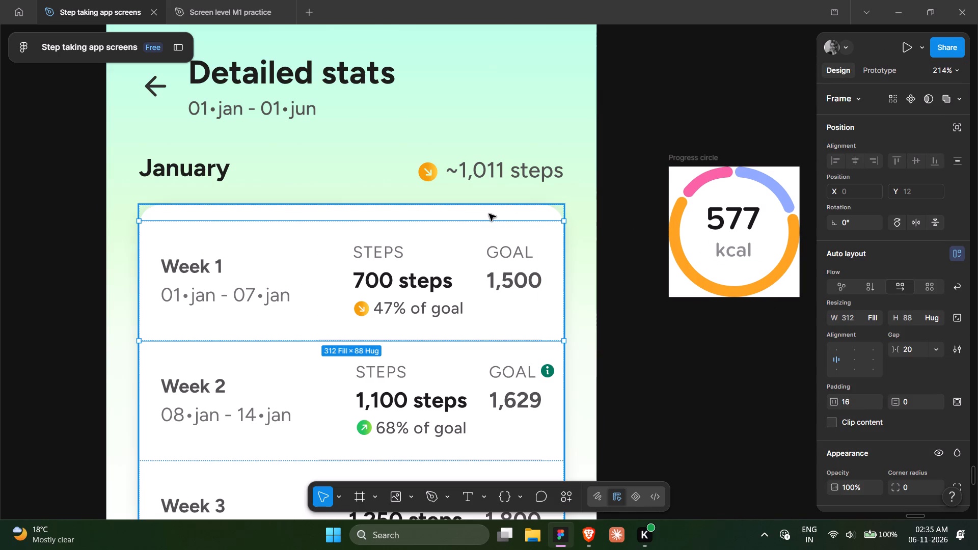
# Turn on content clipping for the January card that holds the weekly rows, so its rounded corners cut off the rows.
pyautogui.click(489, 214)
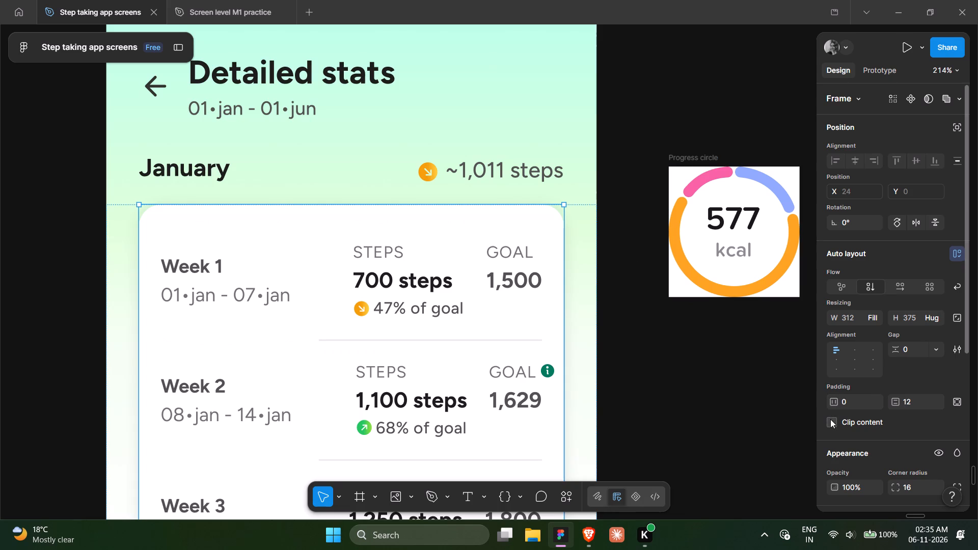
pyautogui.click(830, 419)
pyautogui.click(703, 401)
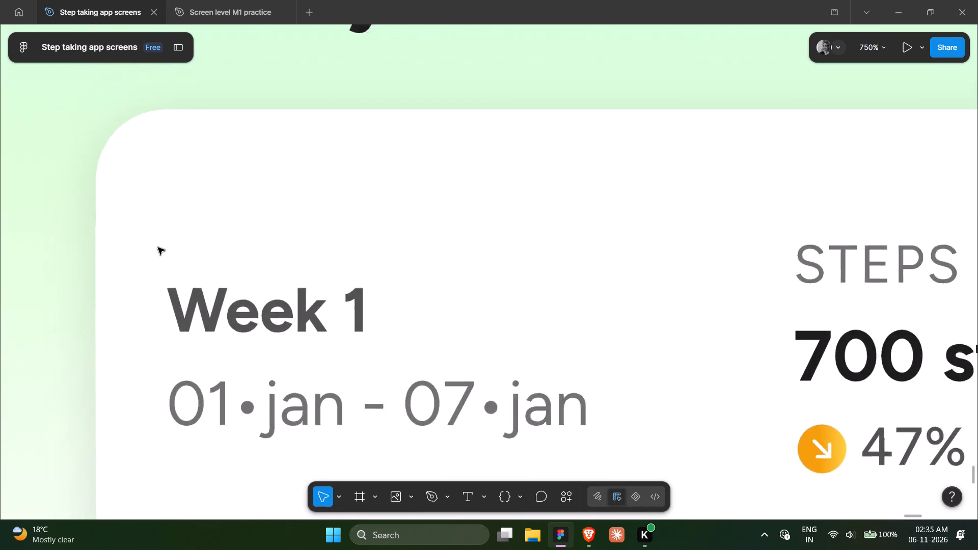
# Examine the January card's corners and its rows from Week 1 to Week 4 on the Detailed stats screen.
pyautogui.click(619, 386)
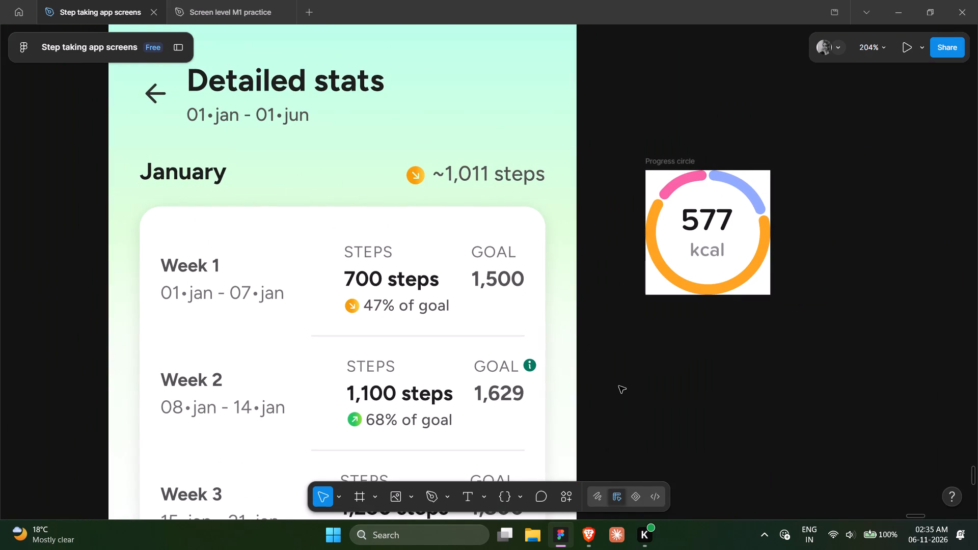
pyautogui.scroll(-5, 619, 386)
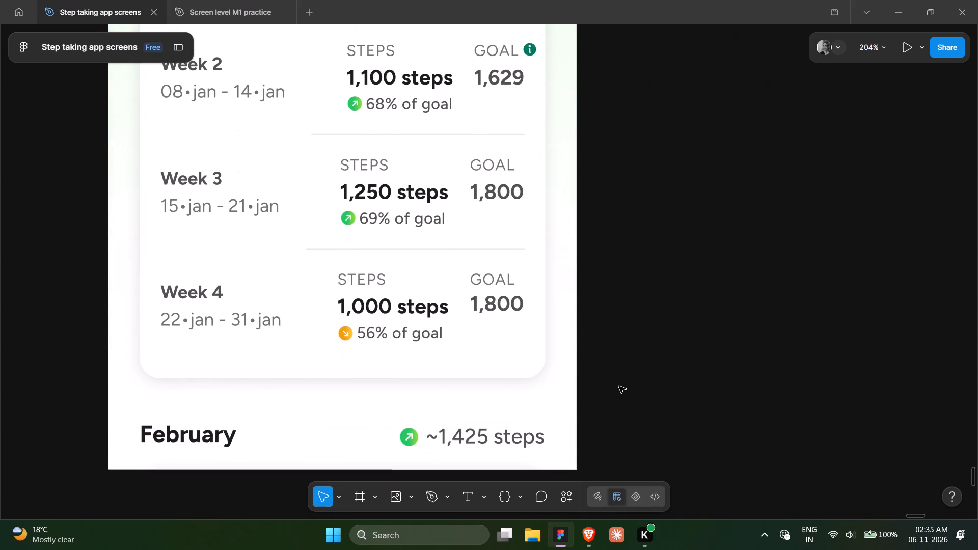
pyautogui.scroll(-1, 619, 386)
pyautogui.scroll(6, 619, 386)
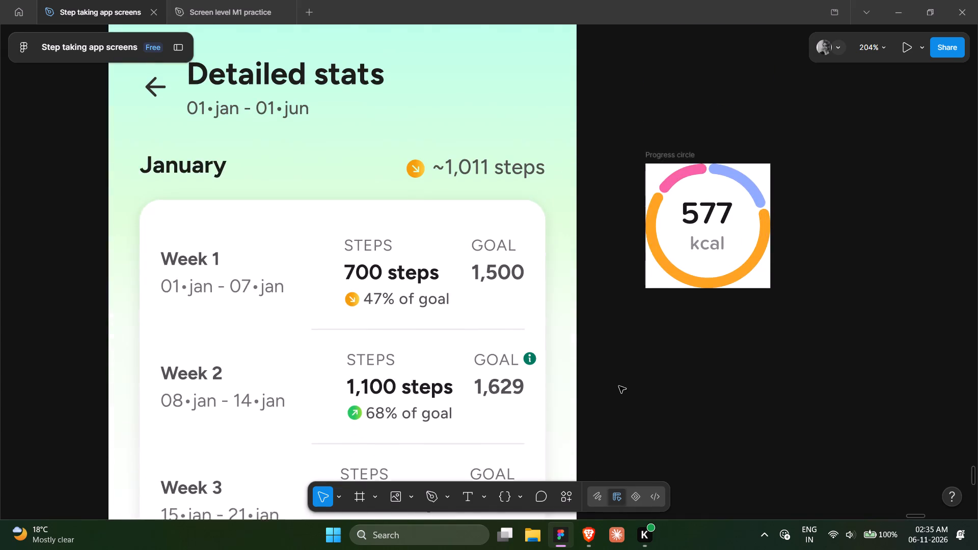
pyautogui.hscroll(-1, 619, 386)
pyautogui.click(619, 386)
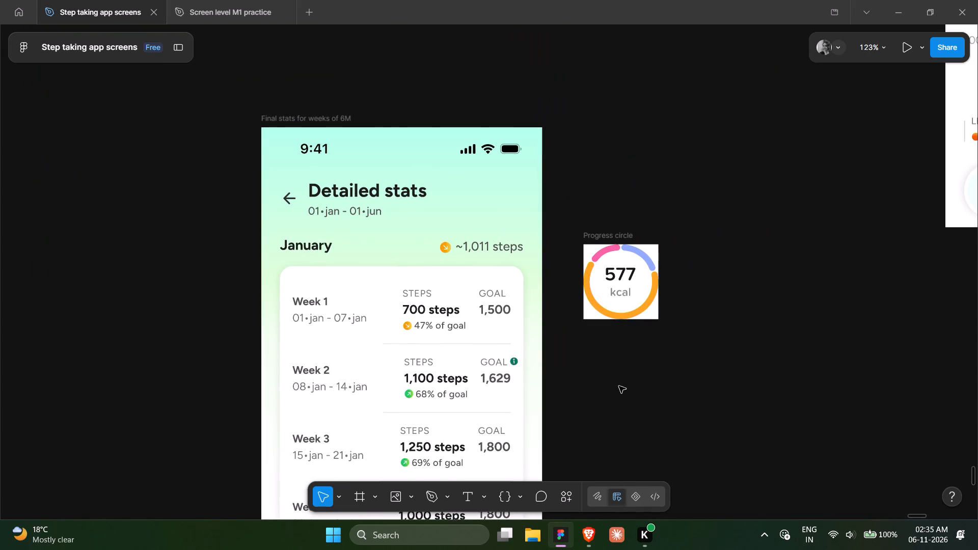
pyautogui.click(615, 398)
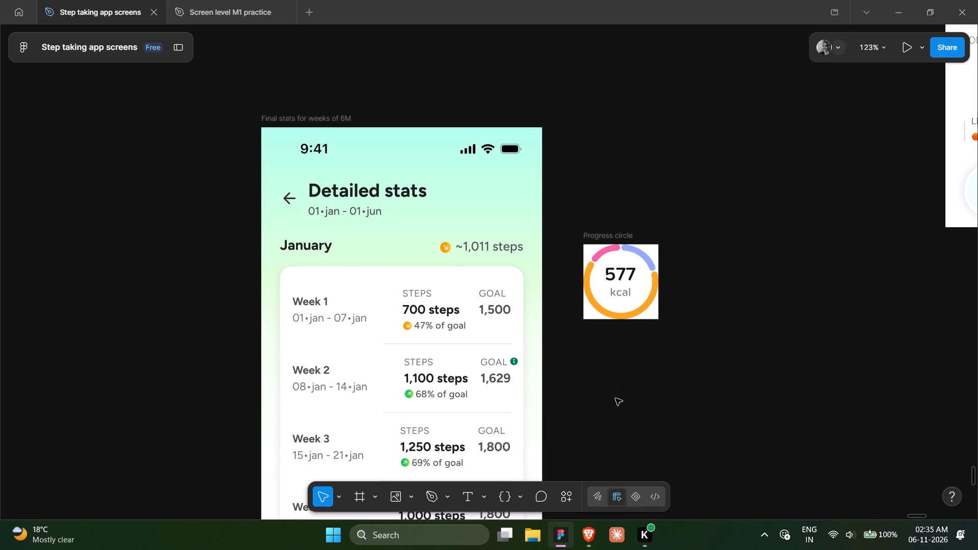
# Enlarge the Progress circle frame around the ring to a square of about 257 × 257.
pyautogui.click(601, 237)
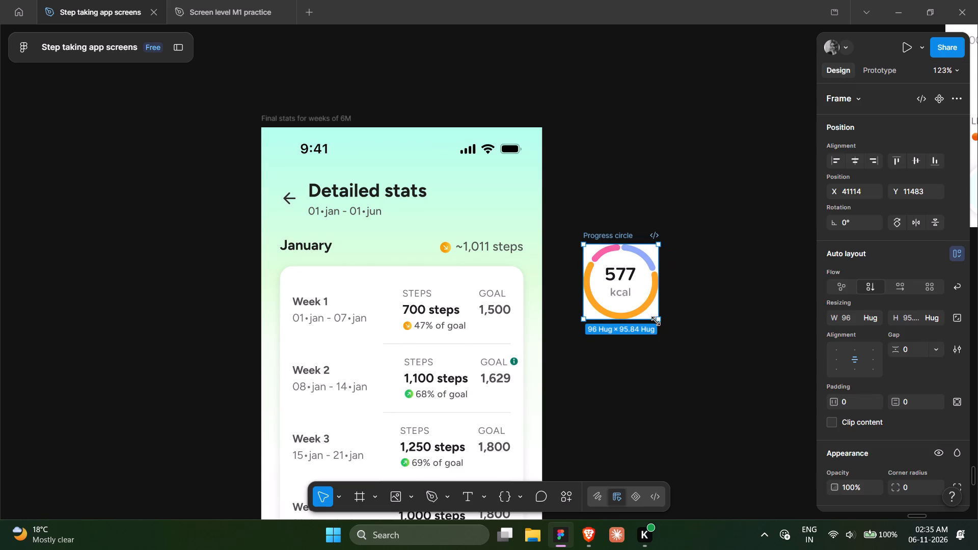
pyautogui.keyDown('shift'); pyautogui.moveTo(656, 321); pyautogui.dragTo(767, 485); pyautogui.keyUp('shift')
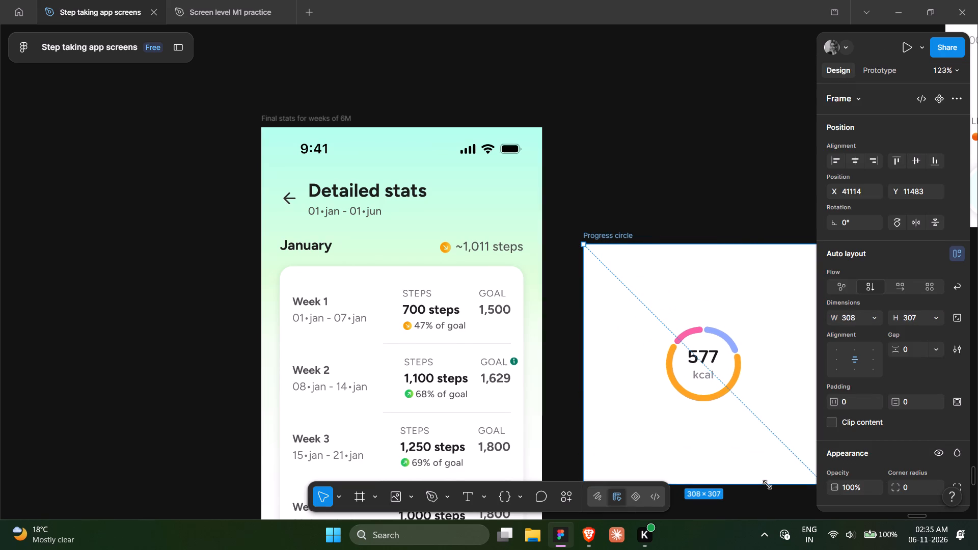
pyautogui.keyDown('shift'); pyautogui.moveTo(767, 485); pyautogui.dragTo(745, 454); pyautogui.keyUp('shift')
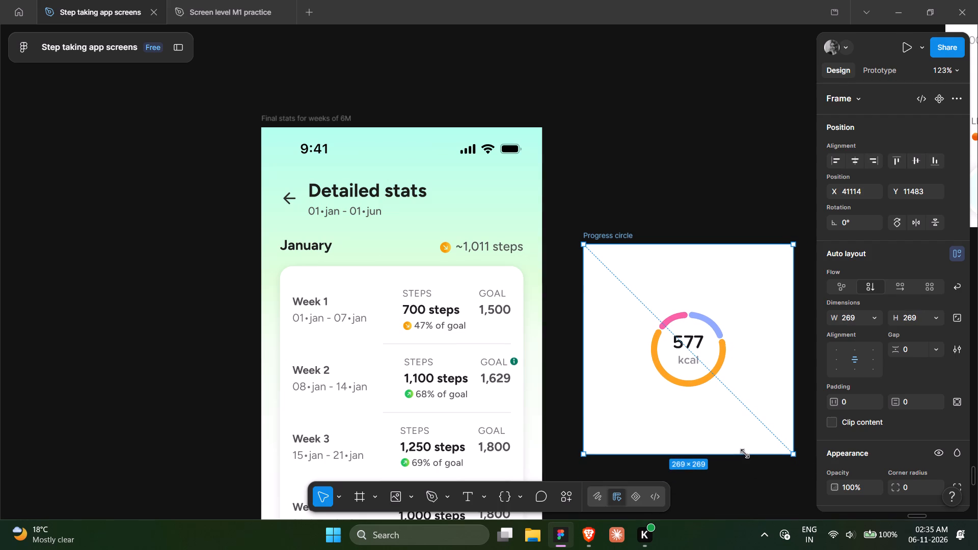
pyautogui.keyDown('shift'); pyautogui.moveTo(745, 454); pyautogui.dragTo(738, 443); pyautogui.keyUp('shift')
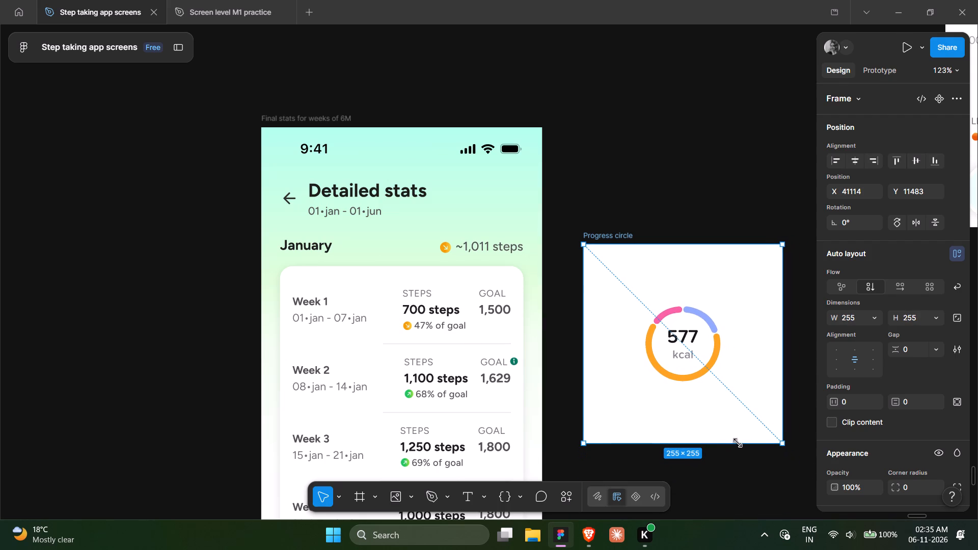
pyautogui.keyDown('shift'); pyautogui.moveTo(738, 443); pyautogui.dragTo(741, 446); pyautogui.keyUp('shift')
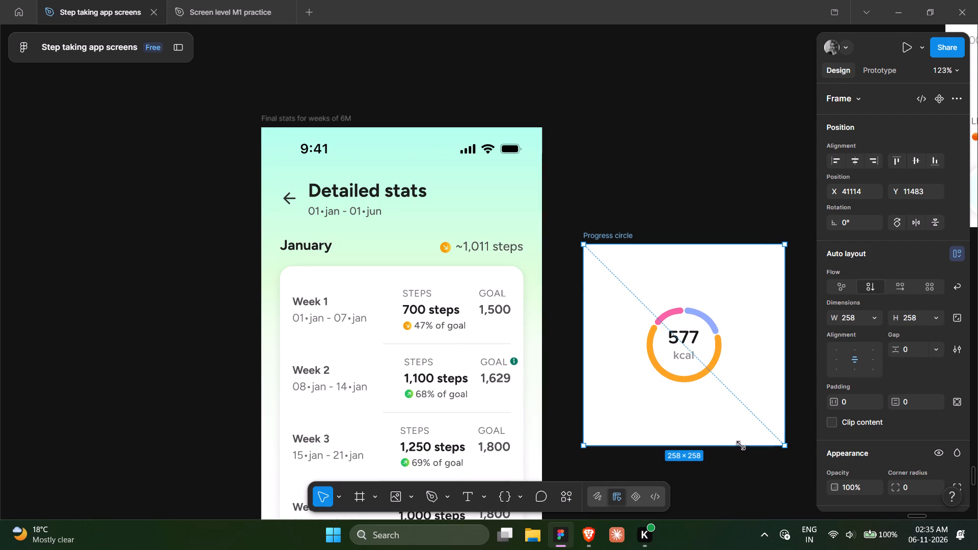
pyautogui.keyDown('shift'); pyautogui.moveTo(741, 446); pyautogui.dragTo(742, 444); pyautogui.keyUp('shift')
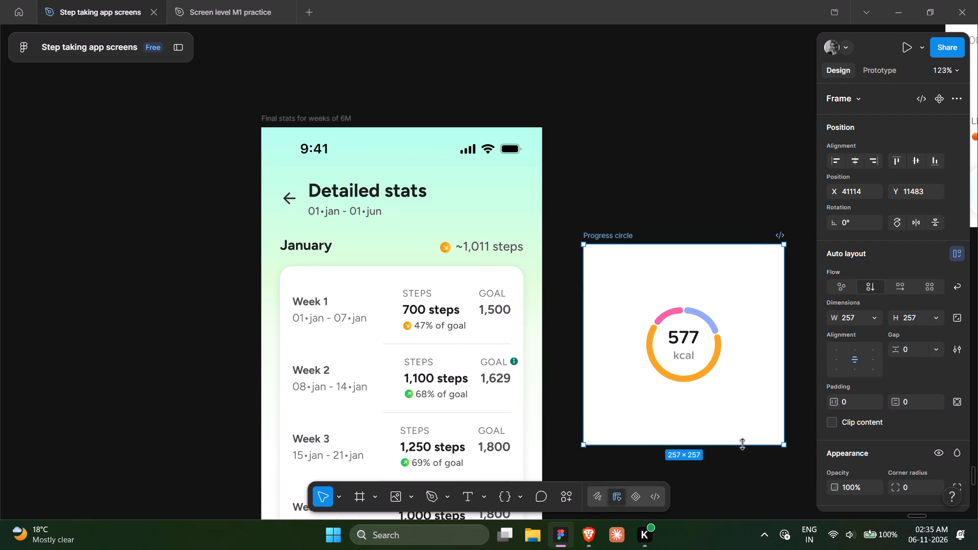
# Scale up the three-arc ring group inside the Progress circle frame to about 215 × 215, keeping it centred around the 577 kcal text.
pyautogui.hscroll(-4, 545, 298)
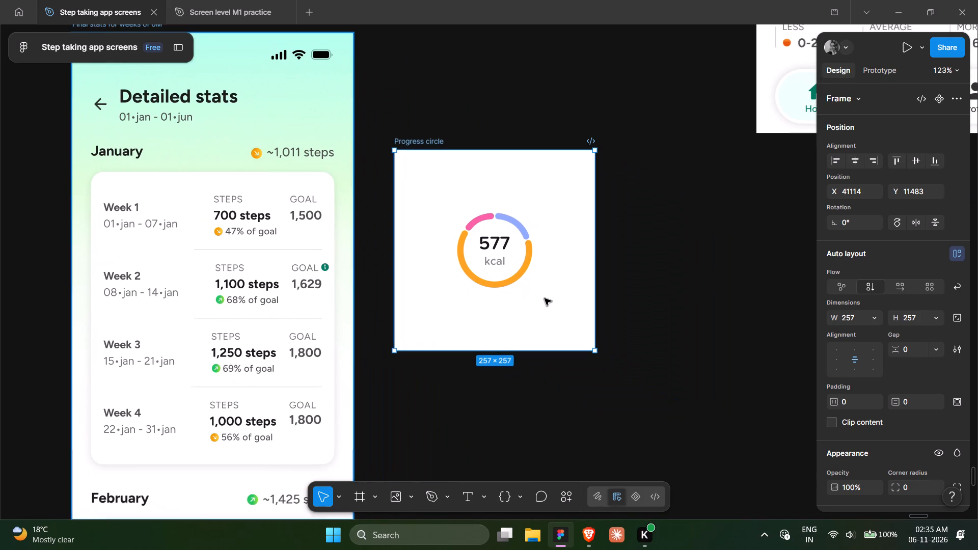
pyautogui.click(475, 219)
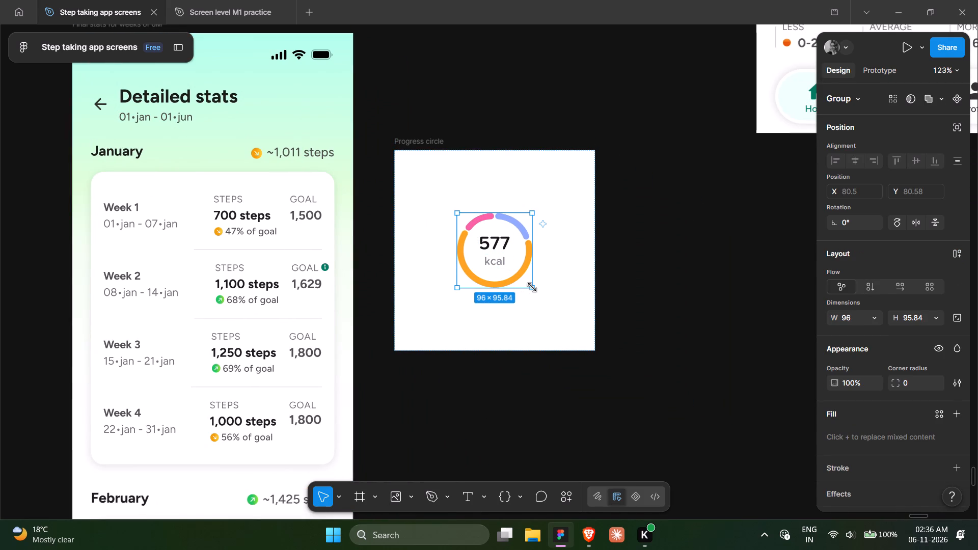
pyautogui.keyDown('alt'); pyautogui.keyDown('shift'); pyautogui.moveTo(532, 287); pyautogui.dragTo(562, 335); pyautogui.keyUp('shift'); pyautogui.keyUp('alt')
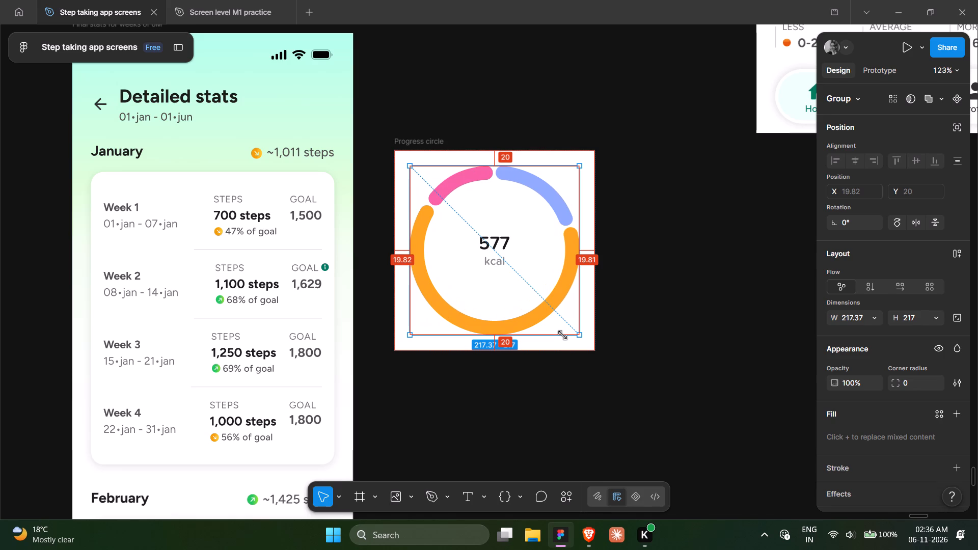
pyautogui.keyDown('alt'); pyautogui.keyDown('shift'); pyautogui.moveTo(562, 335); pyautogui.dragTo(563, 334); pyautogui.keyUp('shift'); pyautogui.keyUp('alt')
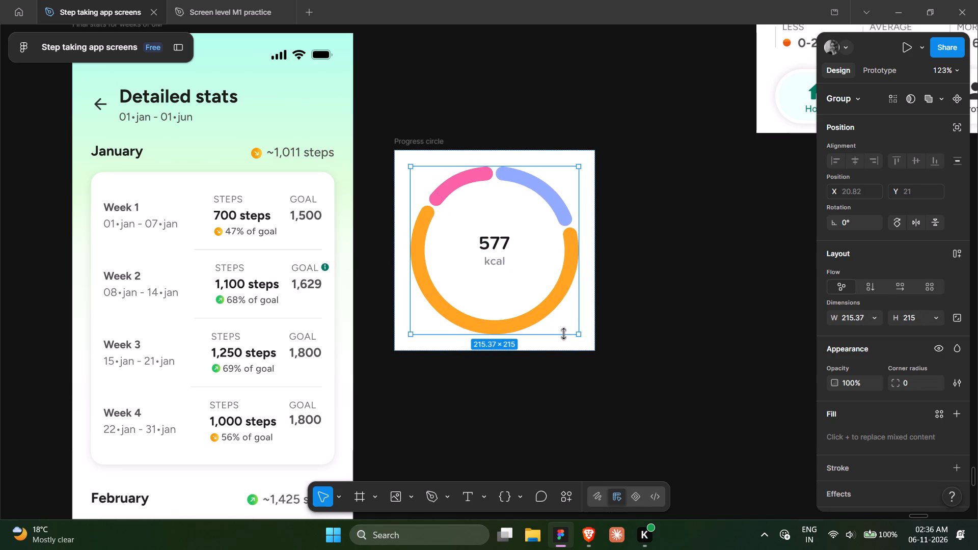
pyautogui.doubleClick(560, 384)
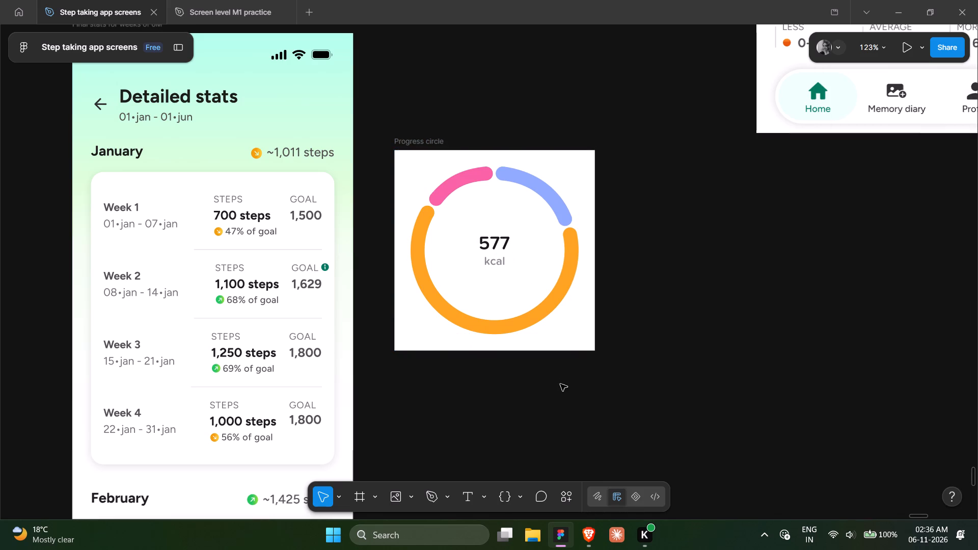
pyautogui.hscroll(1, 560, 384)
pyautogui.click(553, 417)
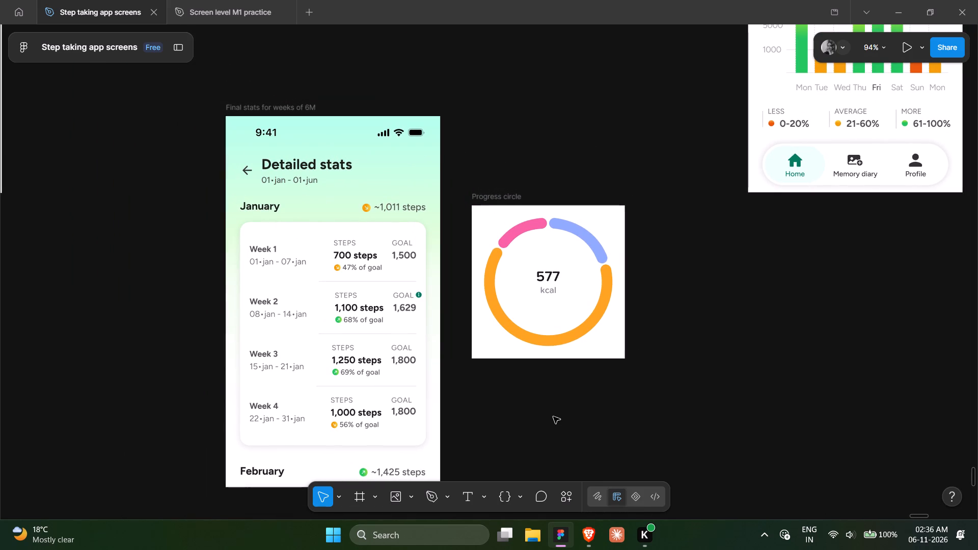